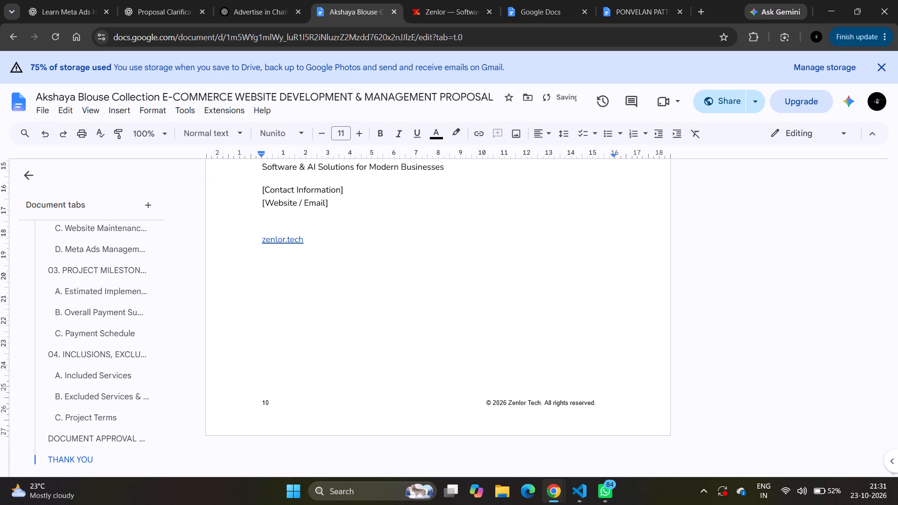
Move the zenlor.tech link up to replace the [Website / Email] placeholder under [Contact Information] in the THANK YOU section.
drag(315, 240, 262, 240)
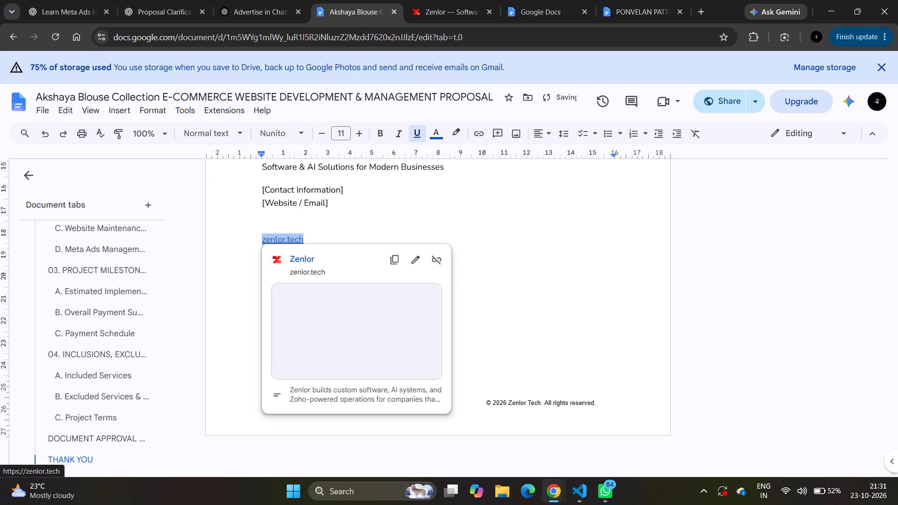
key(ctrl+x)
drag(332, 203, 257, 197)
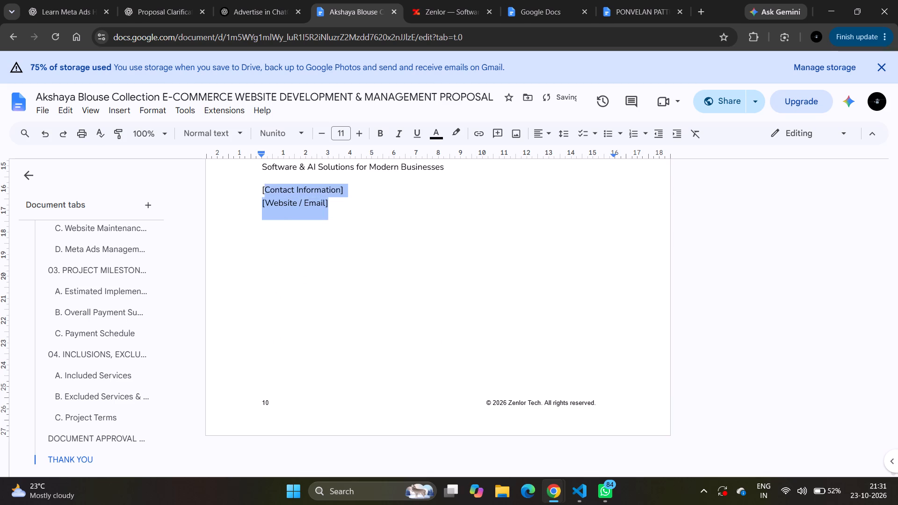
drag(257, 197, 259, 201)
key(ctrl+v)
Change the text colour of the zenlor.tech link in the THANK YOU section to orange-red.
scroll(362, 226, up, 4)
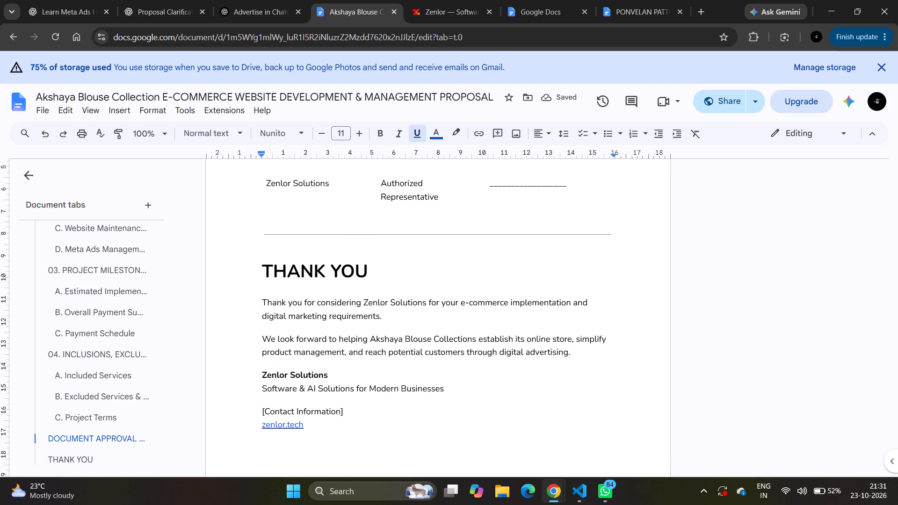
click(438, 135)
double_click(467, 279)
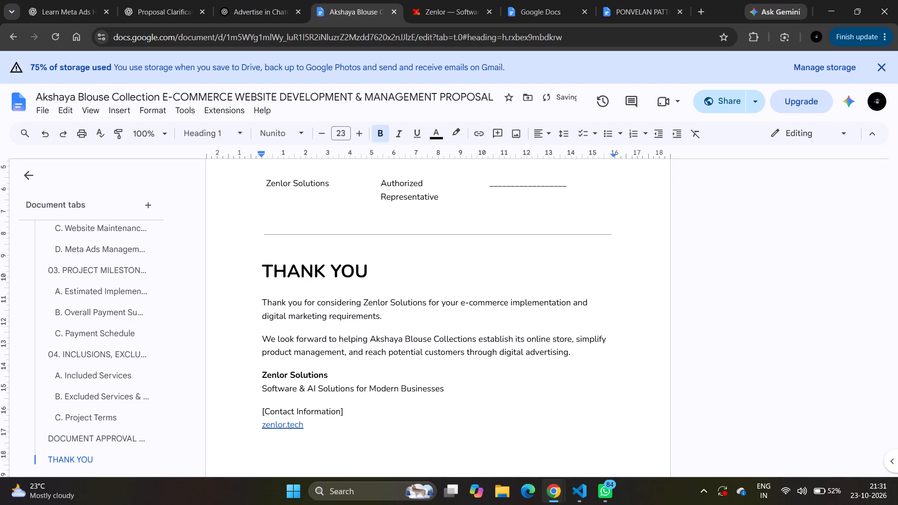
drag(307, 426, 266, 423)
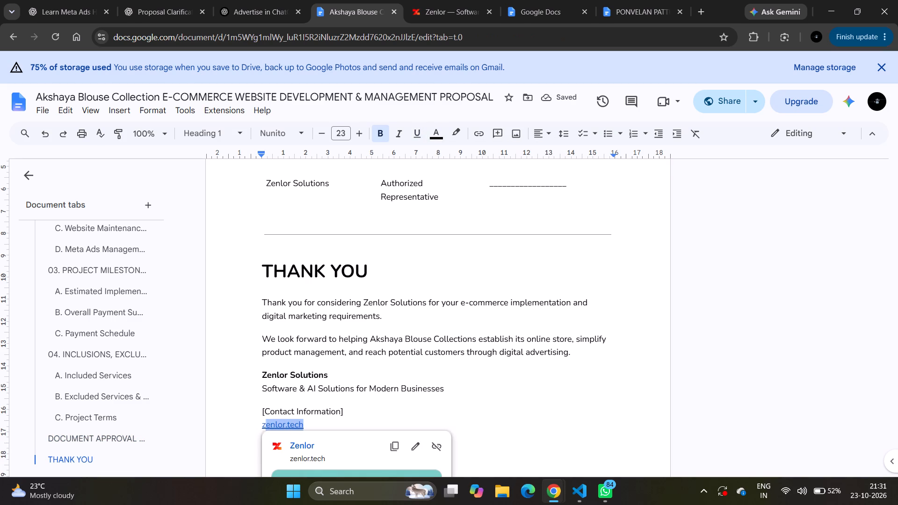
drag(266, 423, 262, 424)
scroll(415, 262, down, 2)
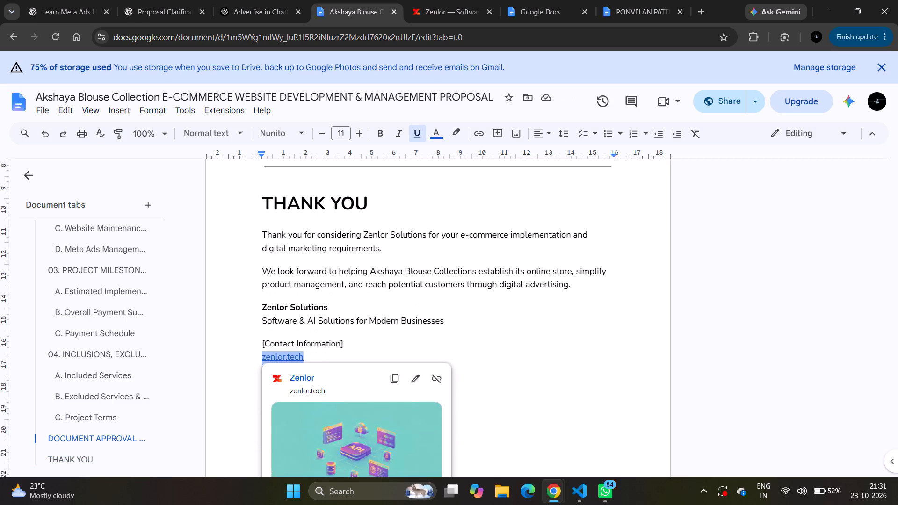
scroll(415, 262, down, 2)
scroll(415, 262, up, 1)
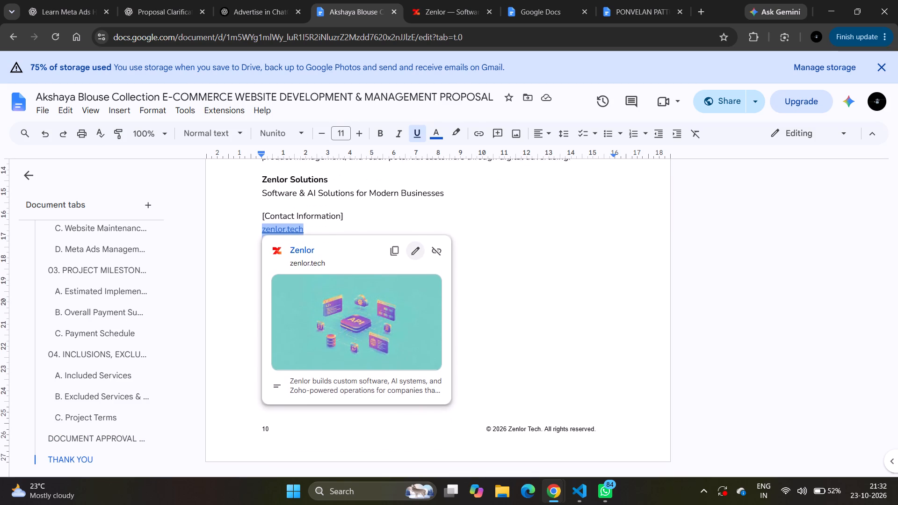
scroll(415, 262, up, 1)
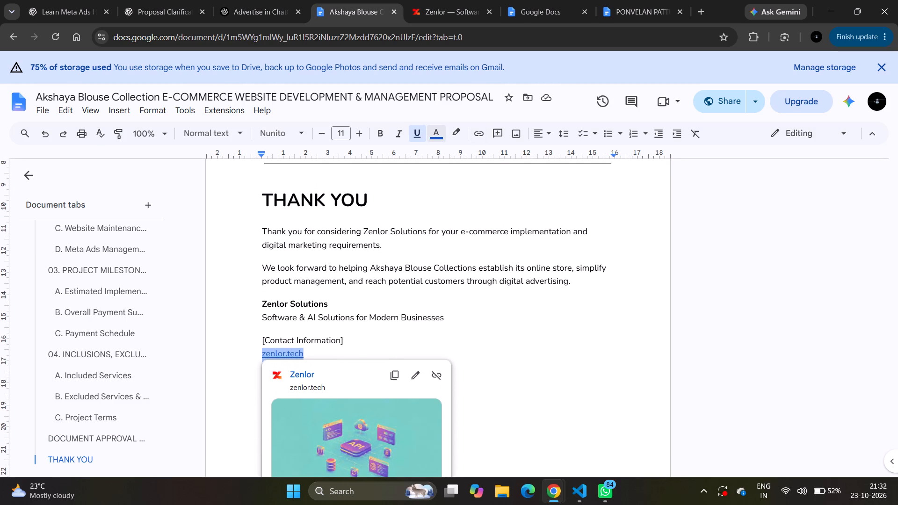
click(436, 130)
click(463, 272)
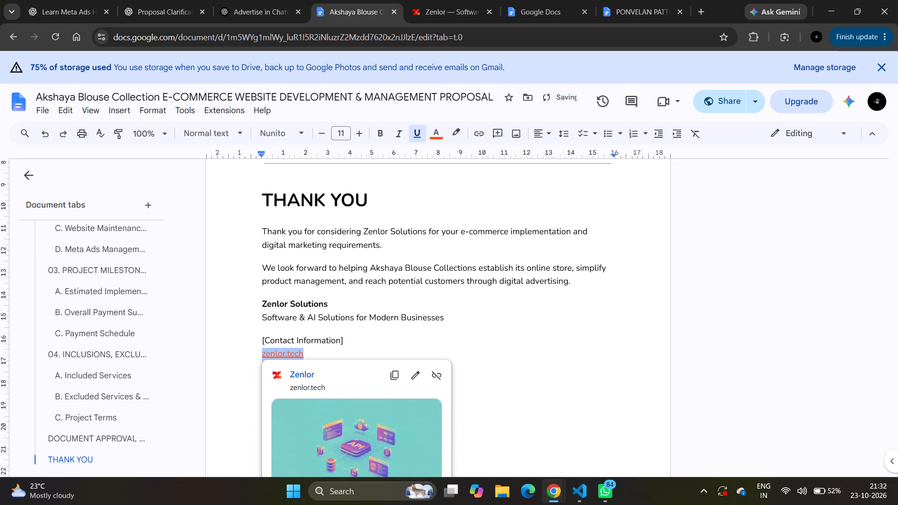
click(469, 360)
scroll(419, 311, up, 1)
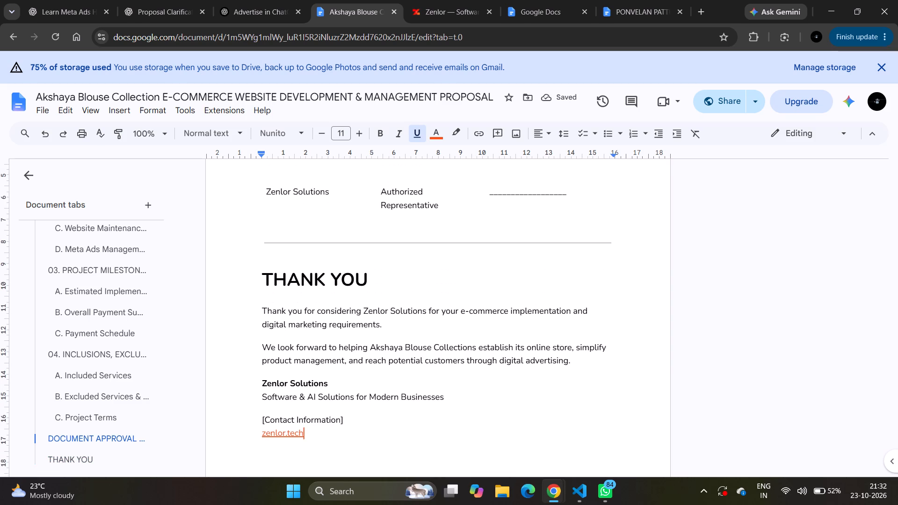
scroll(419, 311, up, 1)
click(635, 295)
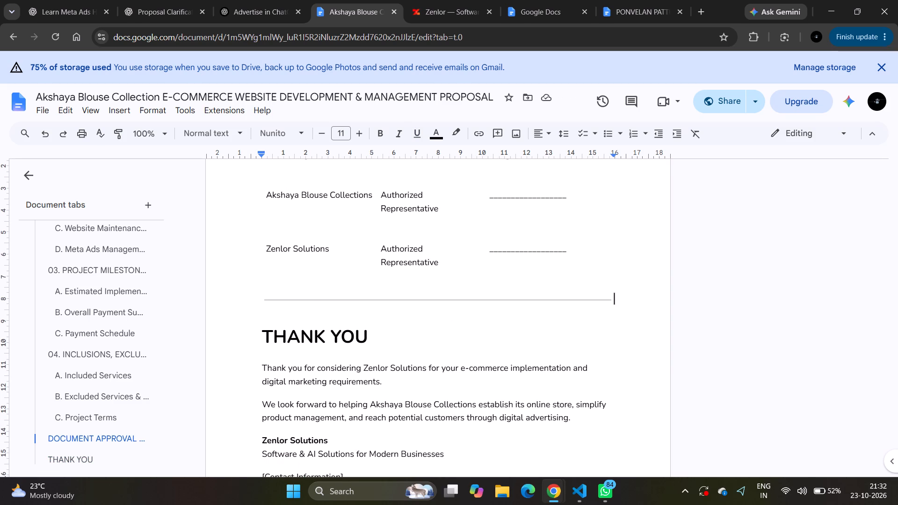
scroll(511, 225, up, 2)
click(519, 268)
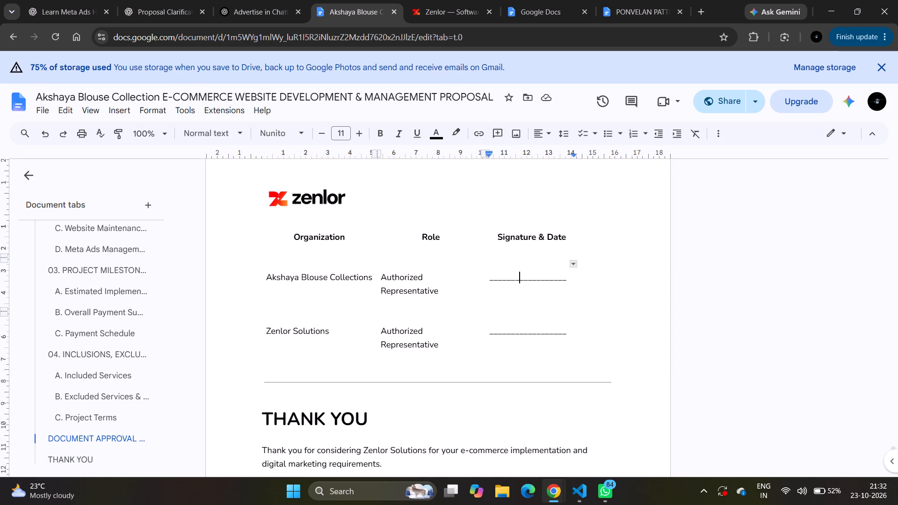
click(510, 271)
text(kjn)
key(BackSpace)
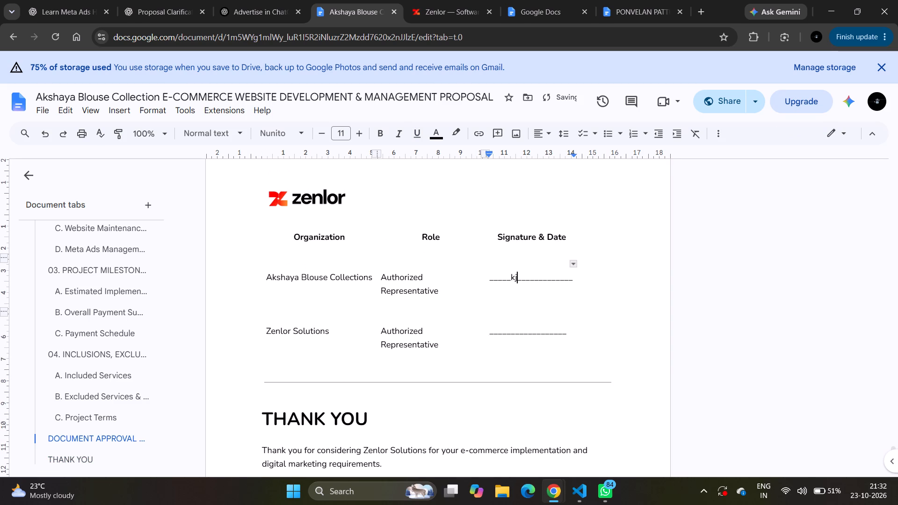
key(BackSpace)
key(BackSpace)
Delete the horizontal divider and its empty line above the DOCUMENT APPROVAL & SIGN-OFF heading.
scroll(509, 287, up, 1)
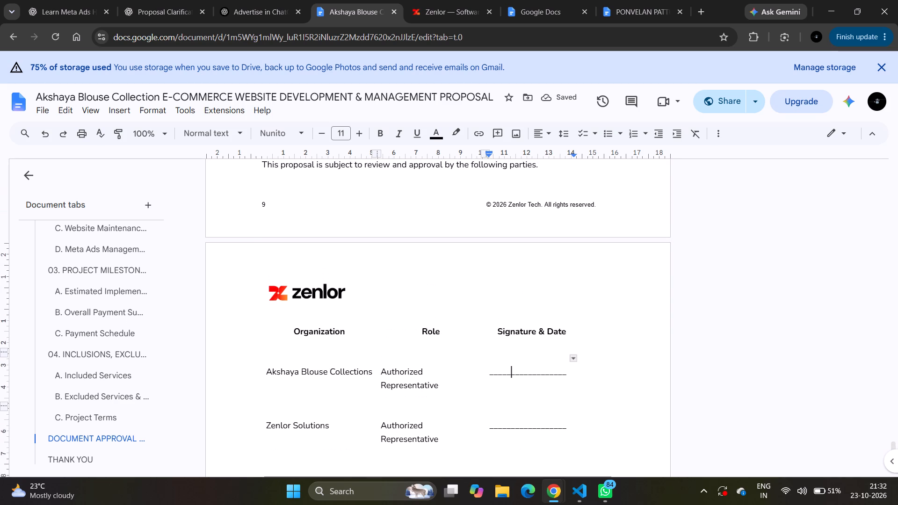
scroll(509, 287, up, 3)
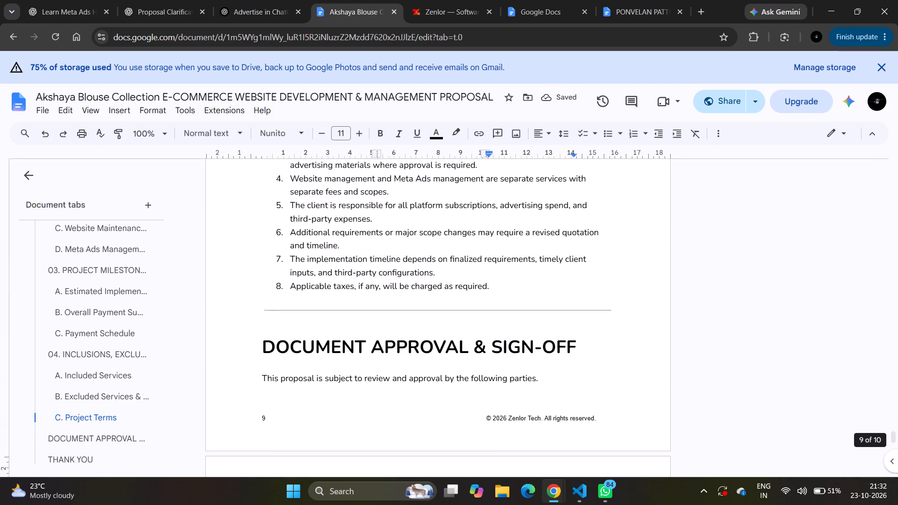
scroll(509, 288, up, 1)
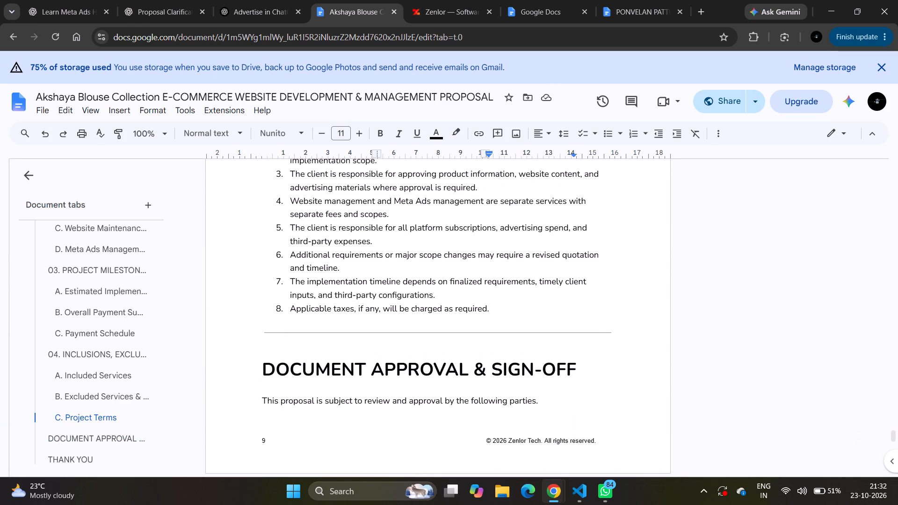
click(620, 331)
key(BackSpace)
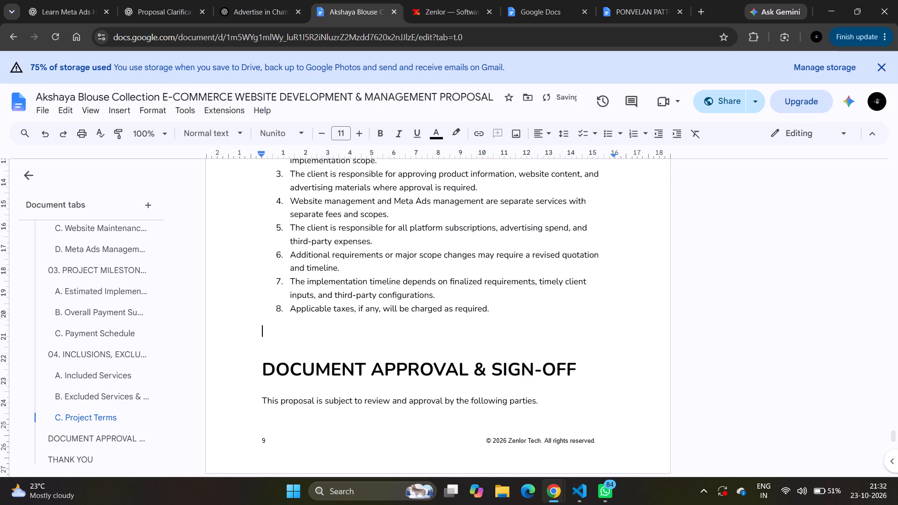
key(BackSpace)
Replace the [Client Address] placeholder under PREPARED FOR on the first page with Surandai.
scroll(398, 285, up, 3)
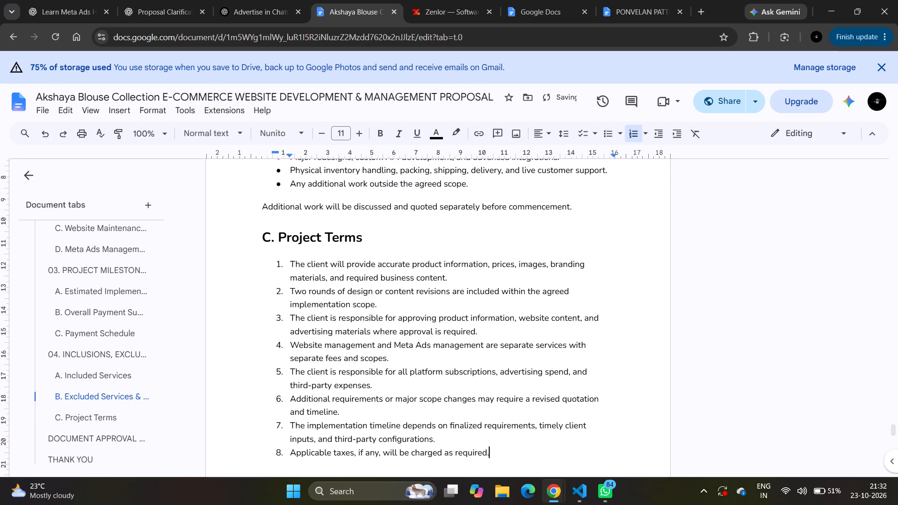
scroll(398, 285, up, 4)
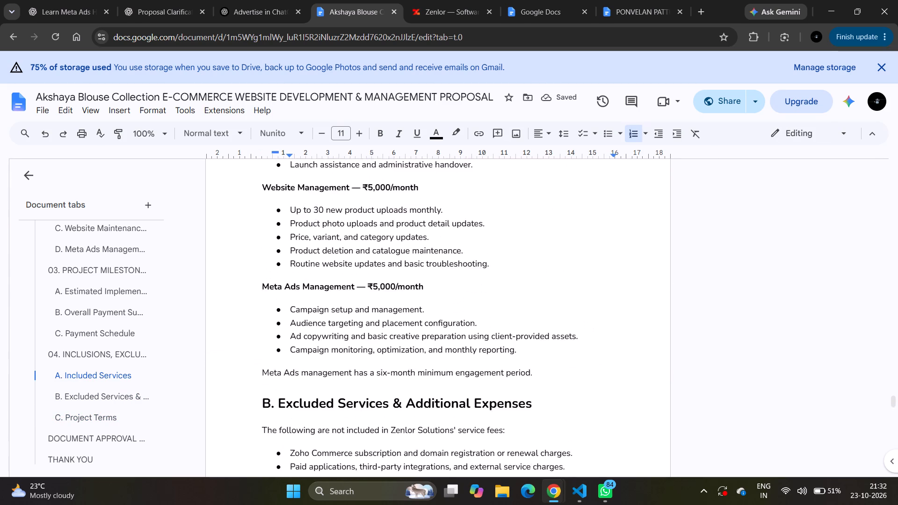
scroll(398, 285, up, 11)
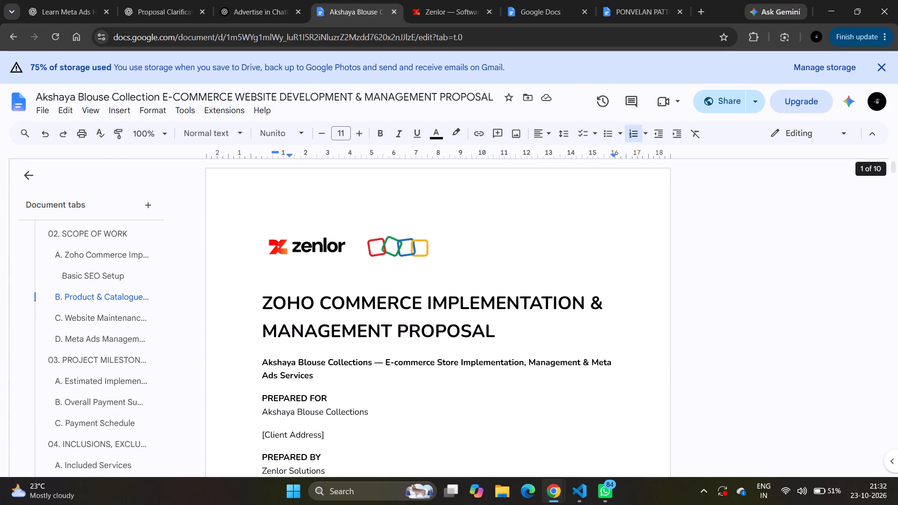
scroll(398, 285, down, 1)
scroll(398, 285, up, 1)
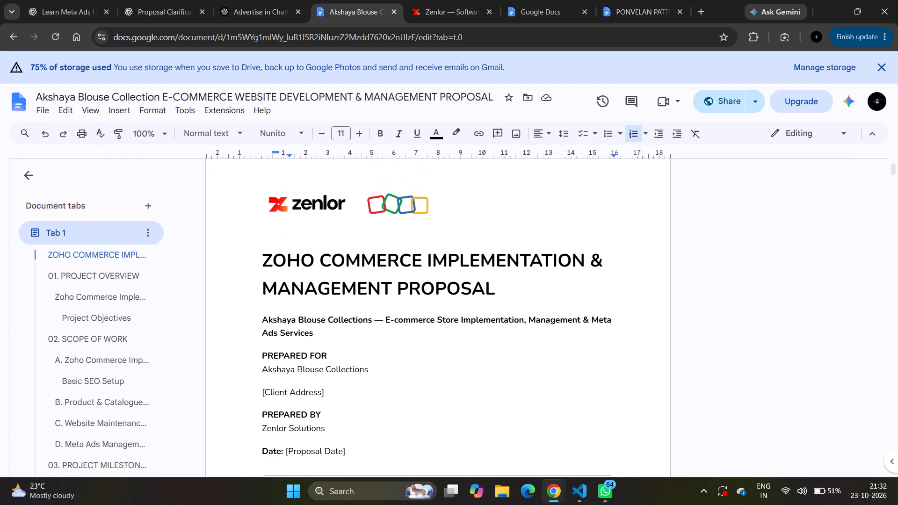
scroll(398, 285, down, 1)
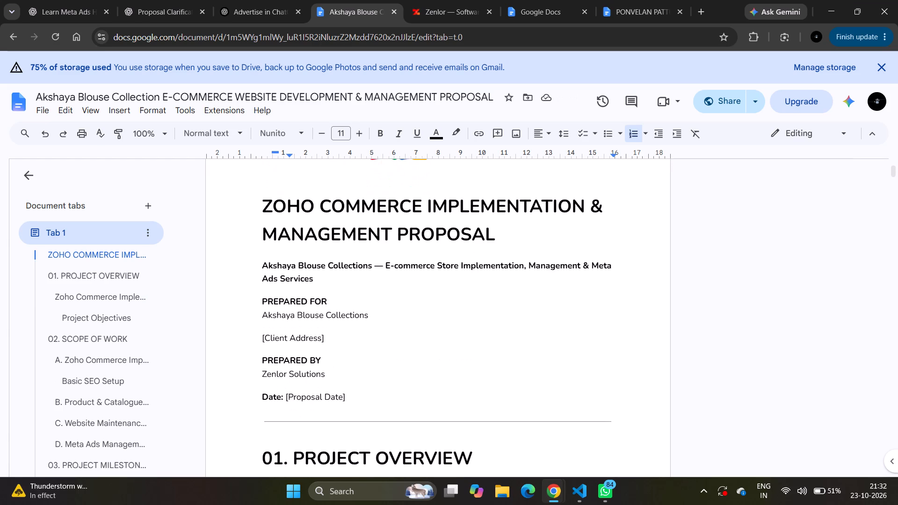
drag(325, 339, 288, 337)
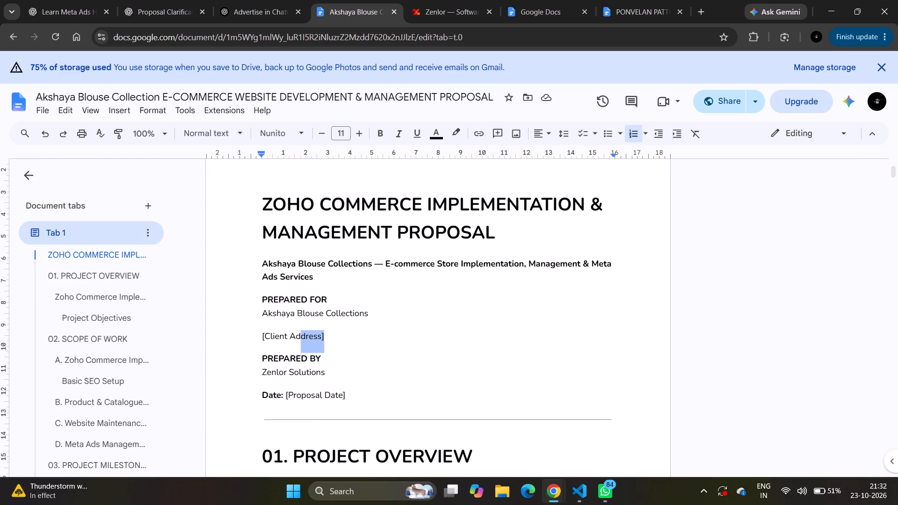
drag(288, 337, 261, 339)
text(Surandai)
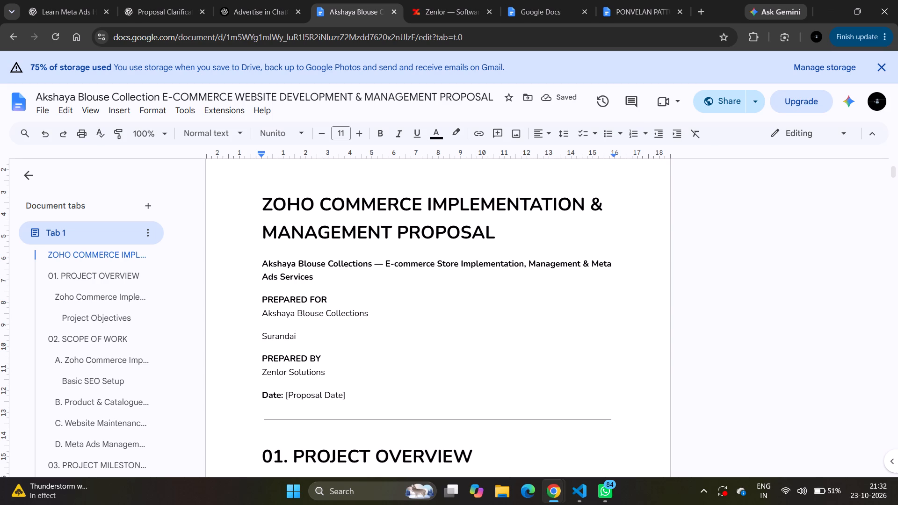
Delete the proposal date line below PREPARED BY and the horizontal divider beneath it.
drag(356, 395, 332, 387)
drag(332, 387, 258, 392)
key(BackSpace)
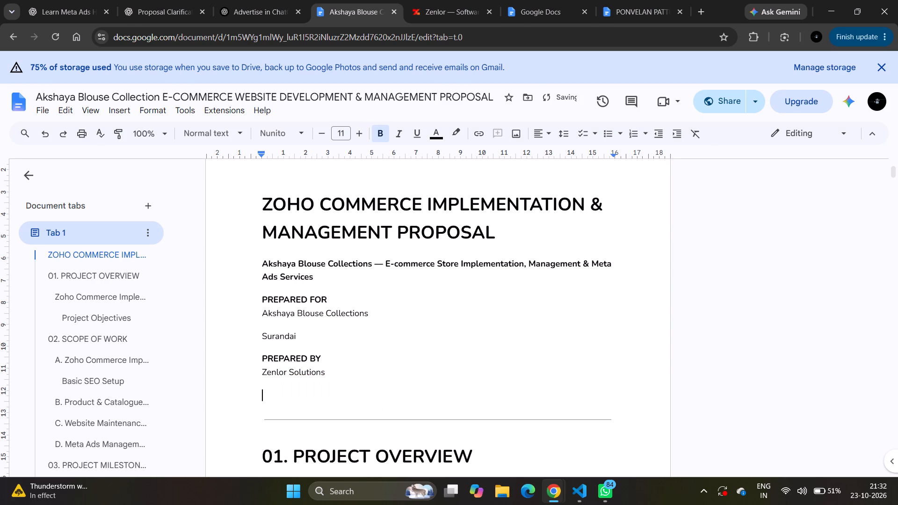
drag(625, 419, 371, 385)
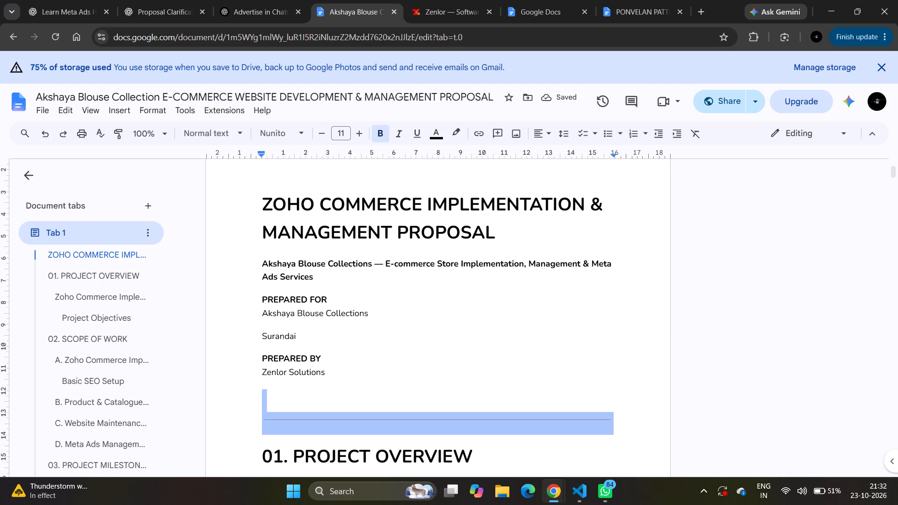
drag(371, 385, 366, 384)
key(BackSpace)
Insert blank lines above the 01. PROJECT OVERVIEW heading so it starts at the top of the second page.
scroll(366, 384, up, 6)
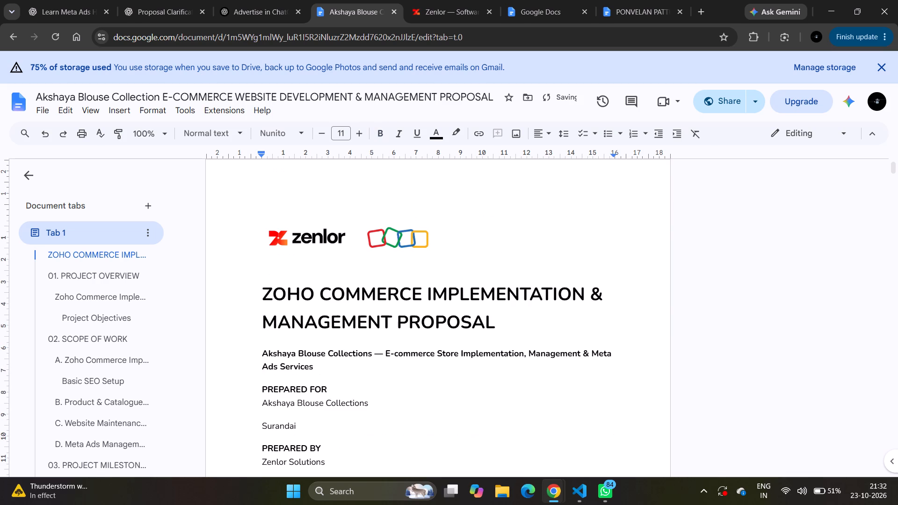
scroll(366, 384, down, 2)
key(Return)
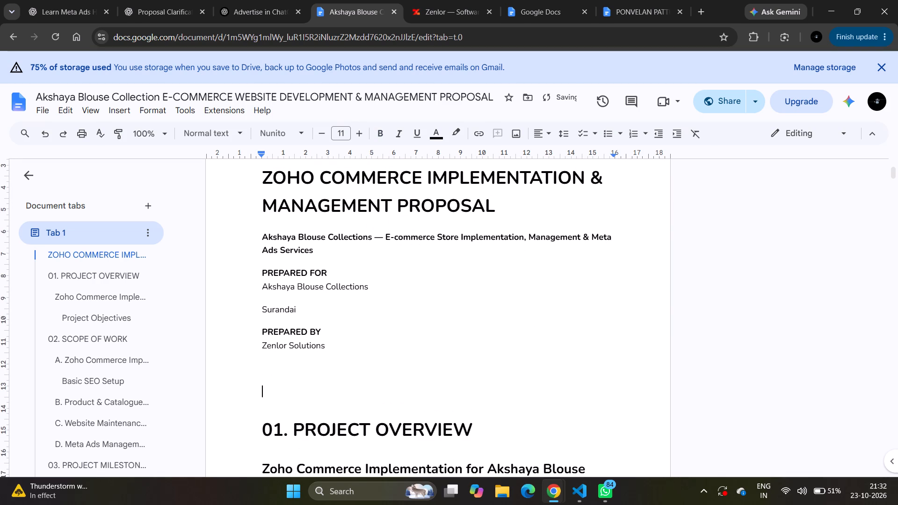
key(Return)
scroll(366, 384, down, 3)
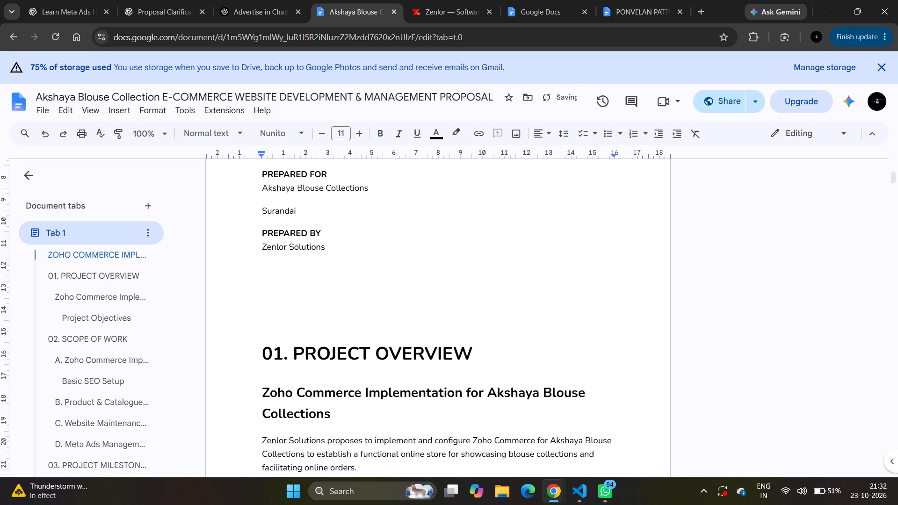
scroll(366, 384, down, 1)
scroll(366, 384, up, 4)
key(Return)
key(Return)
key(Return)
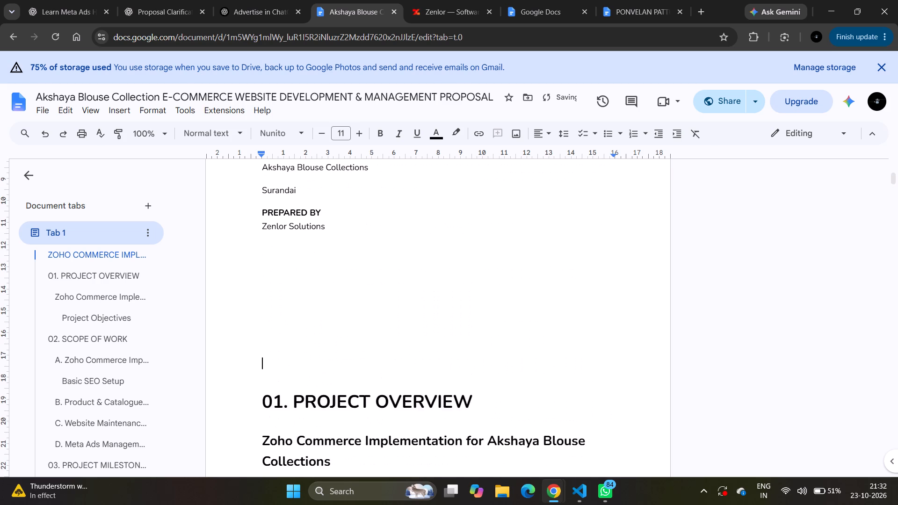
key(Return)
key(Down)
key(Return)
key(Return)
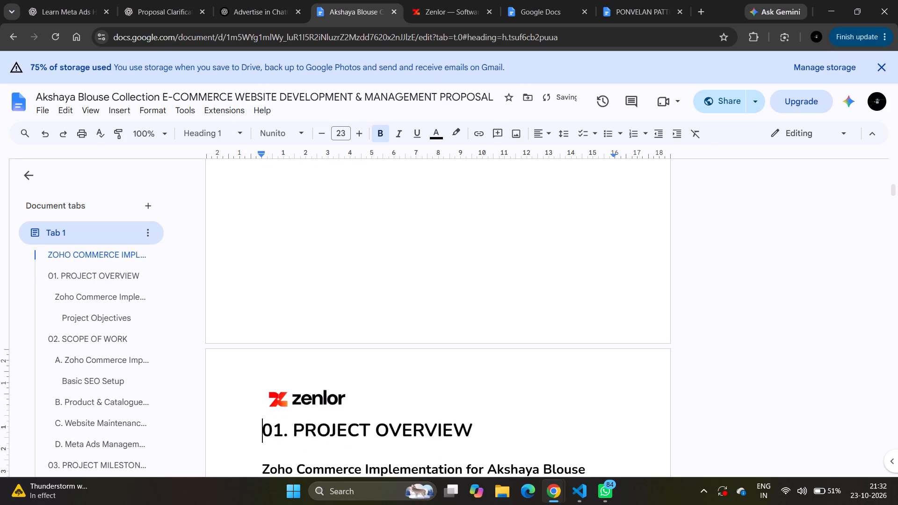
Insert blank lines after the Akshaya Blouse Collections subtitle to move the PREPARED FOR and PREPARED BY block toward the bottom of the first page.
scroll(450, 307, up, 6)
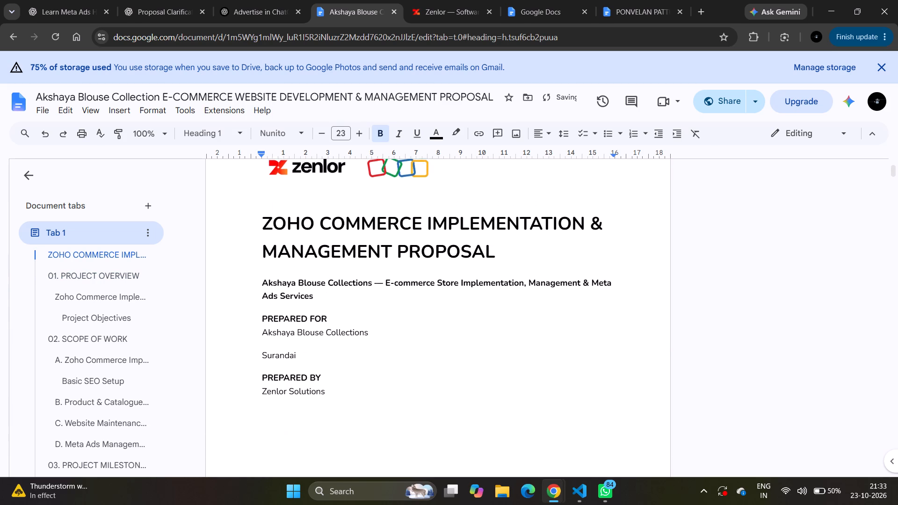
click(345, 308)
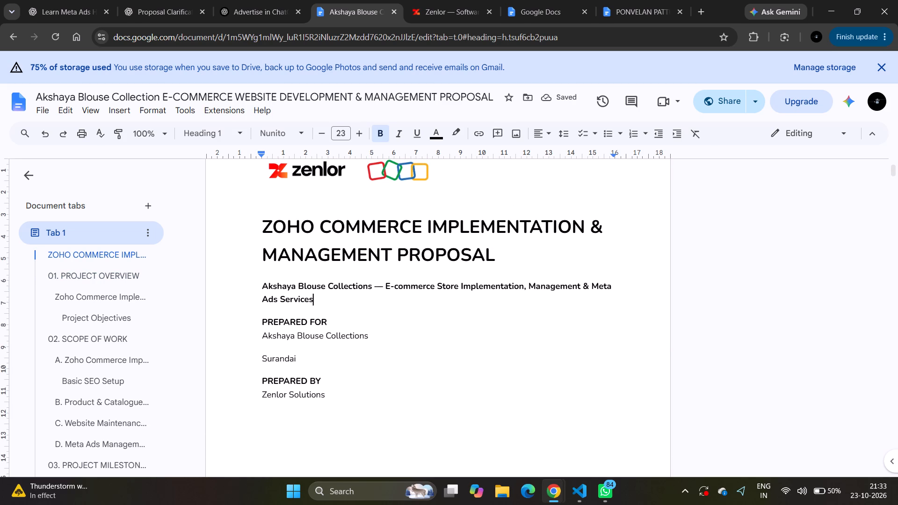
key(Return)
key(Return)
scroll(345, 308, down, 2)
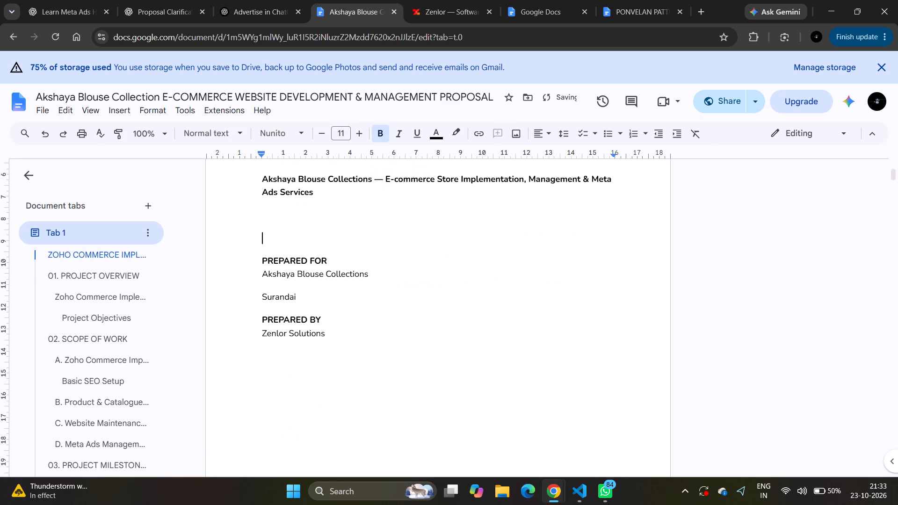
scroll(345, 308, down, 1)
key(Return)
key(Return)
key(Return)
key(Return)
scroll(345, 308, down, 1)
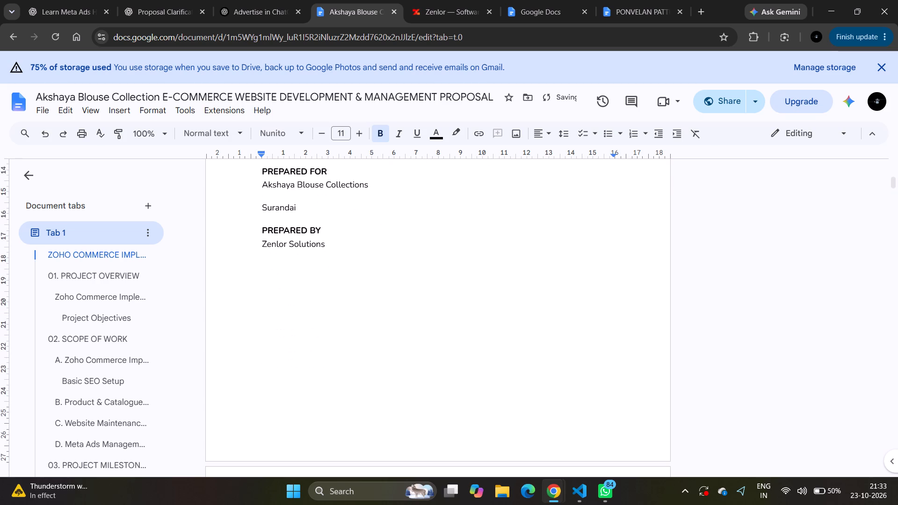
scroll(345, 308, down, 1)
key(Return)
key(Return)
key(Return)
key(Return)
Set the ZOHO COMMERCE IMPLEMENTATION & MANAGEMENT PROPOSAL title on the first page to the Maven Pro font at size 30.
scroll(345, 308, up, 1)
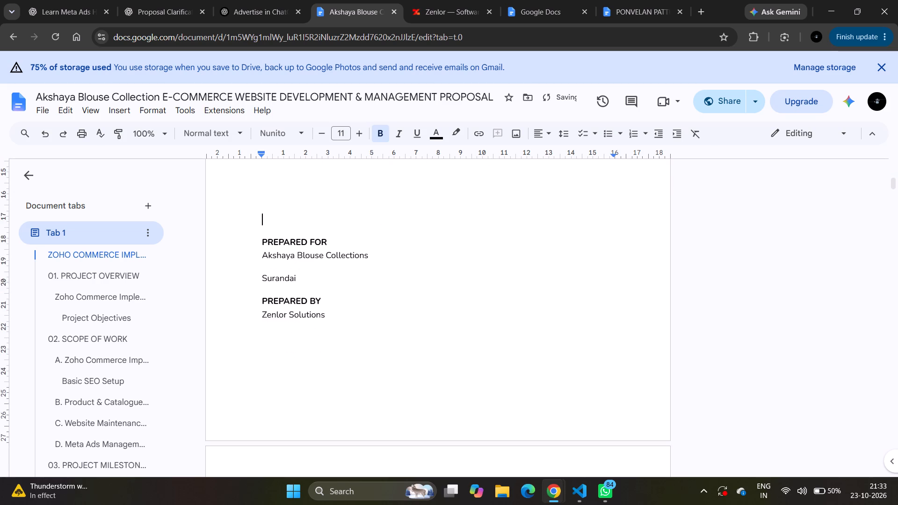
scroll(345, 308, up, 3)
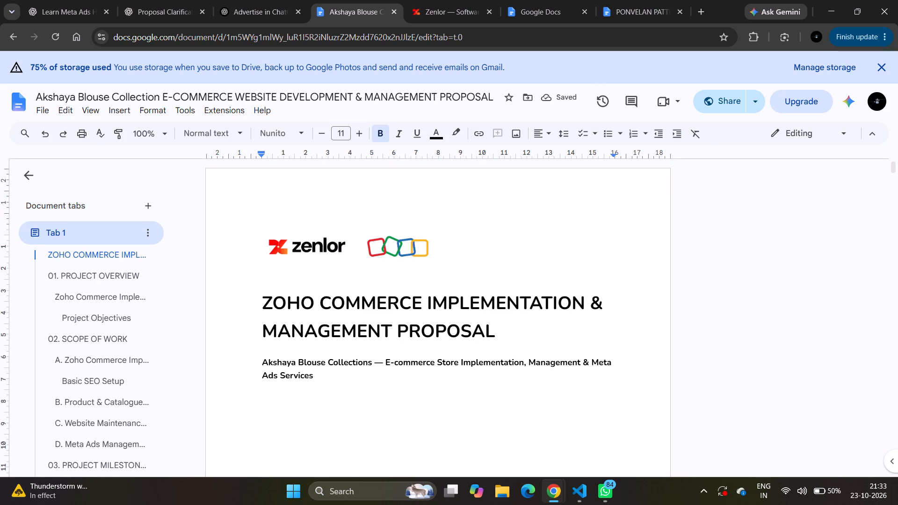
drag(262, 301, 494, 339)
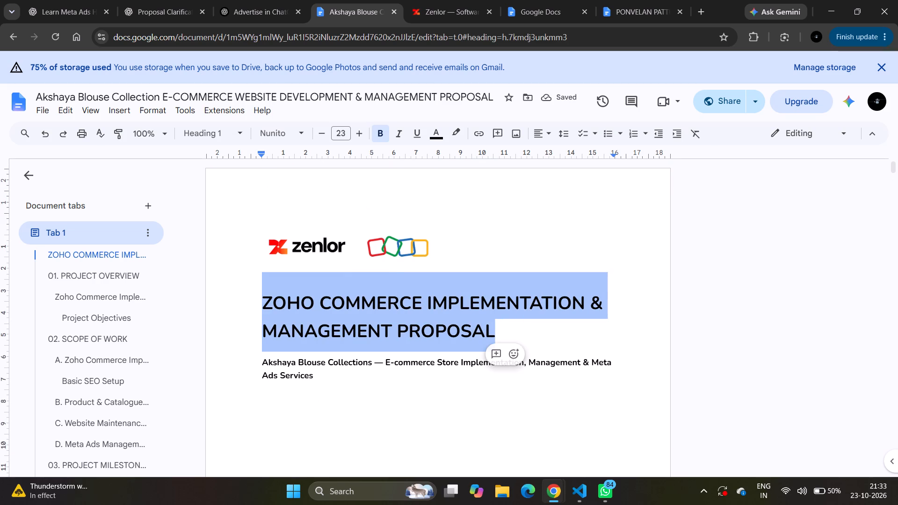
click(284, 133)
click(290, 217)
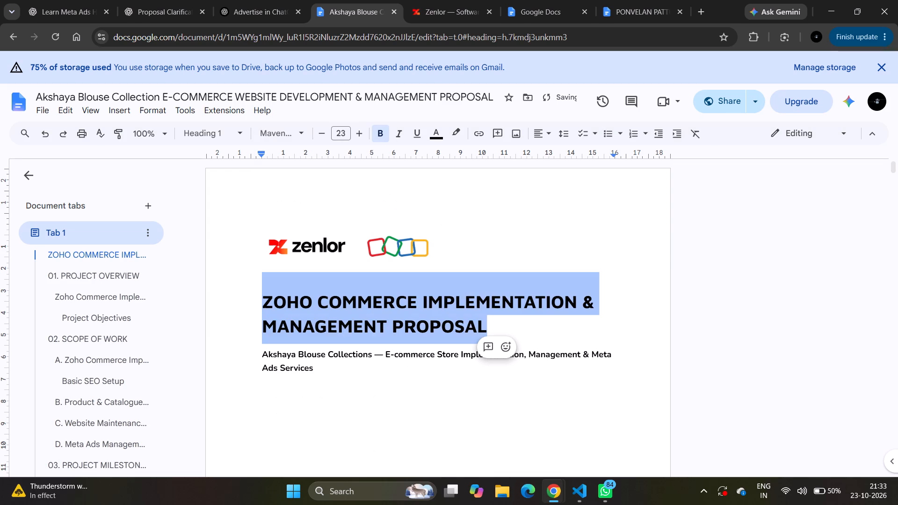
triple_click(353, 131)
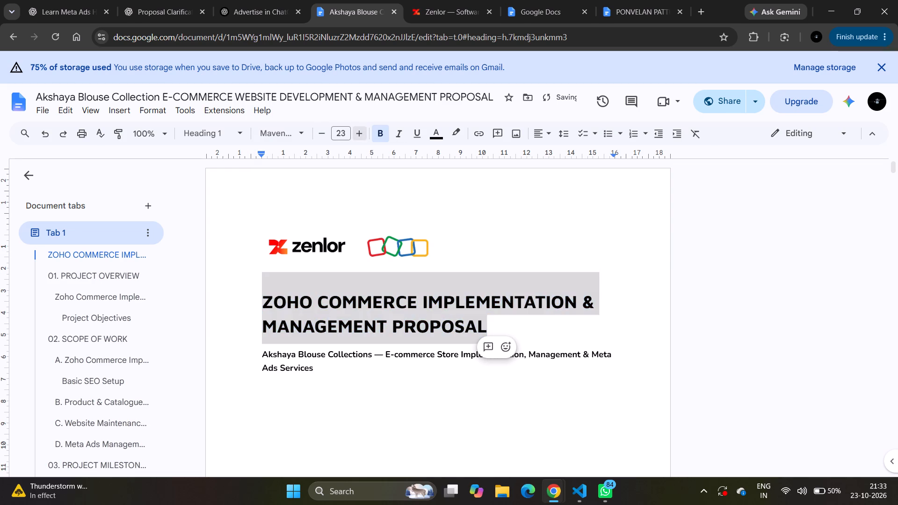
double_click(353, 131)
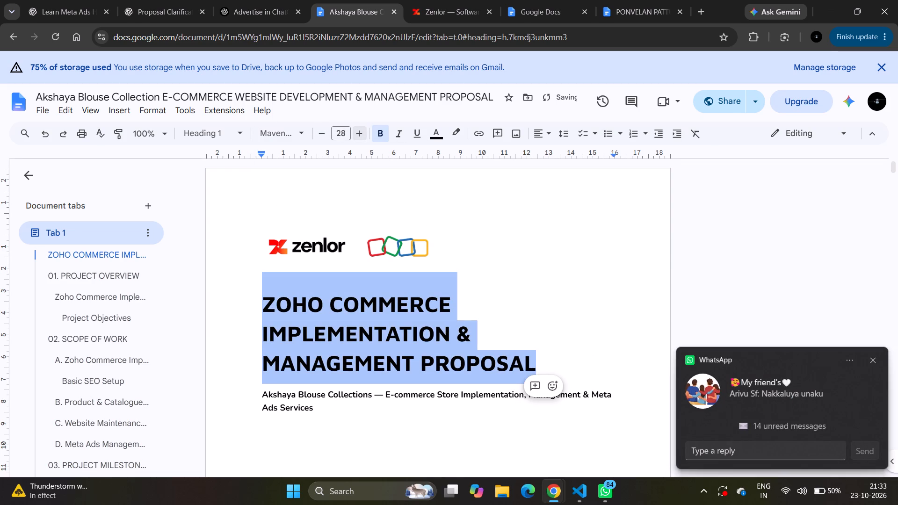
click(353, 131)
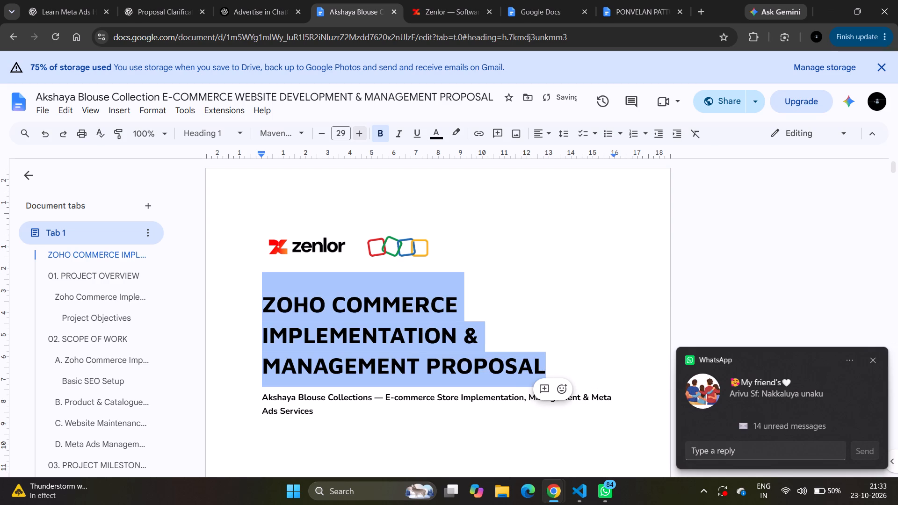
click(353, 131)
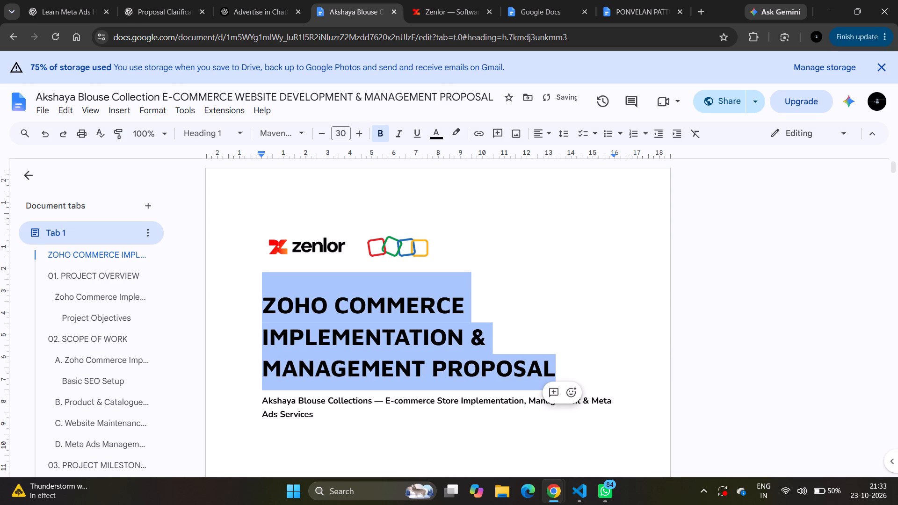
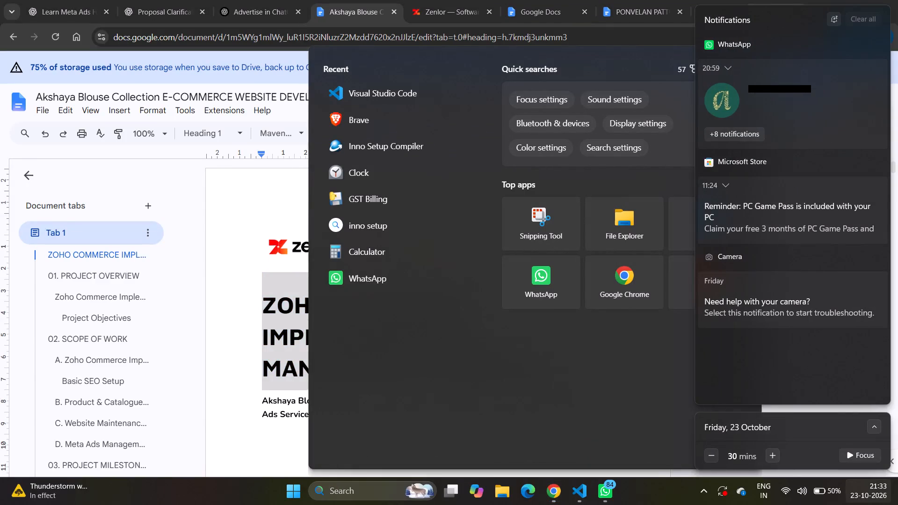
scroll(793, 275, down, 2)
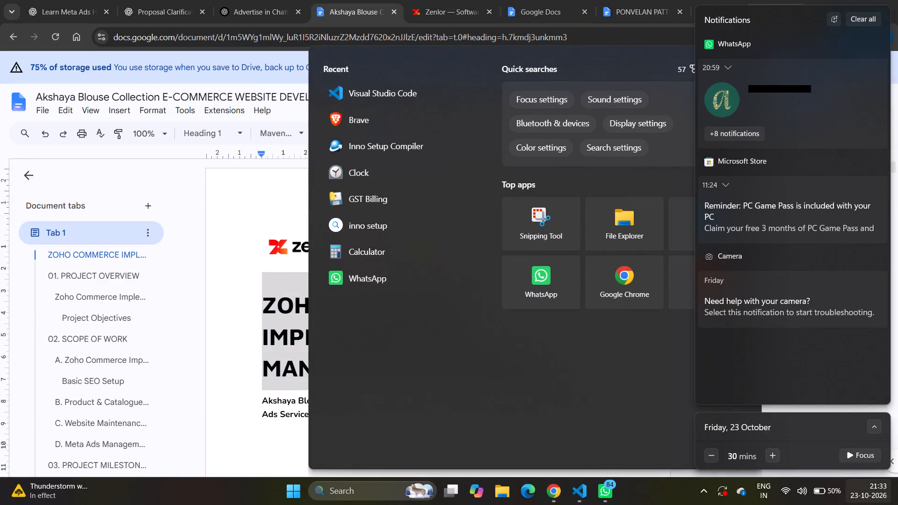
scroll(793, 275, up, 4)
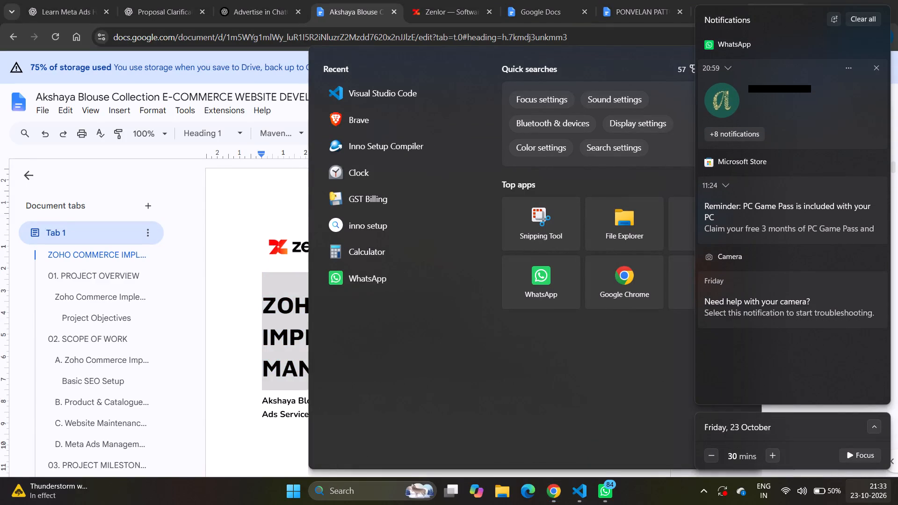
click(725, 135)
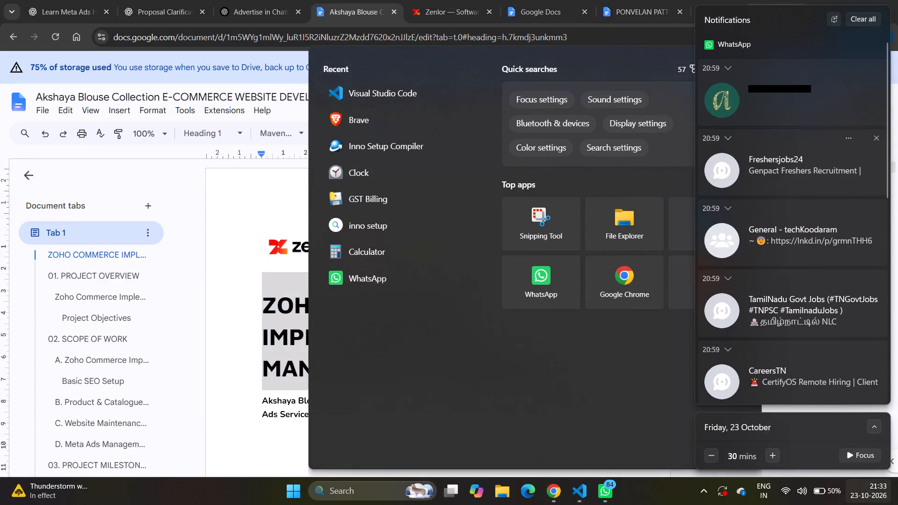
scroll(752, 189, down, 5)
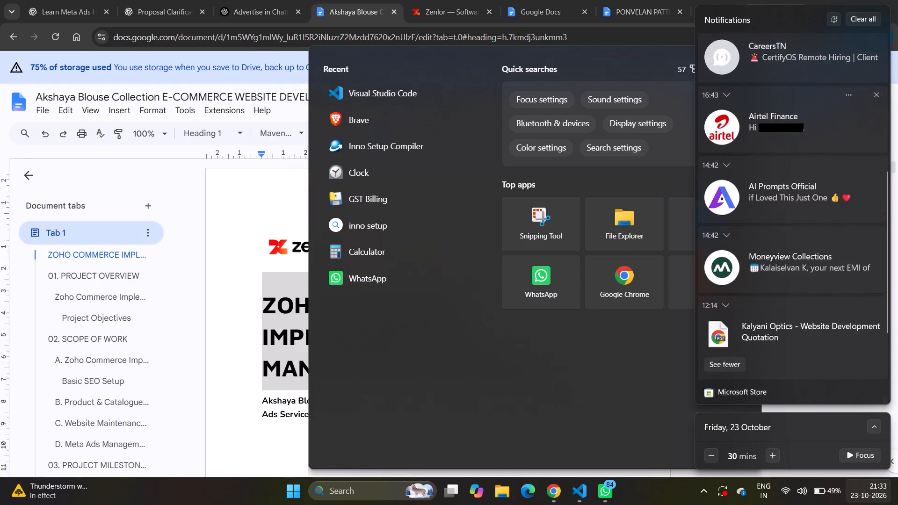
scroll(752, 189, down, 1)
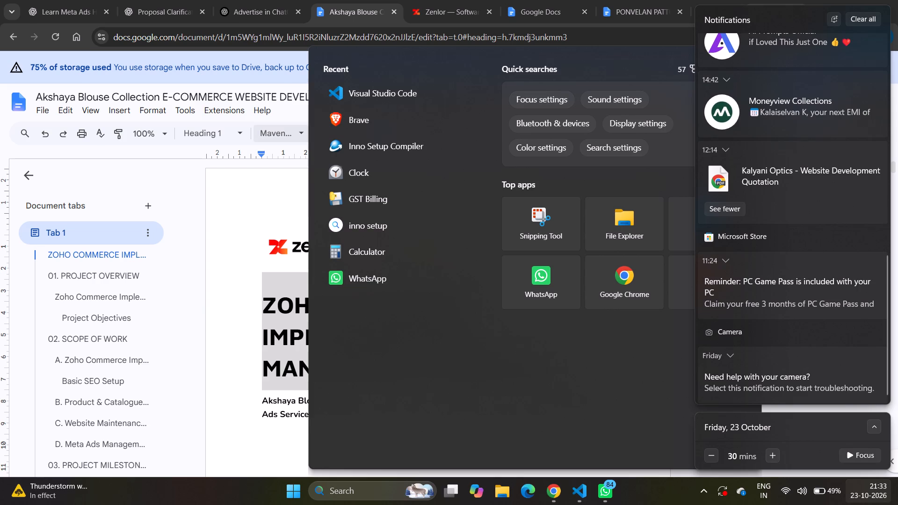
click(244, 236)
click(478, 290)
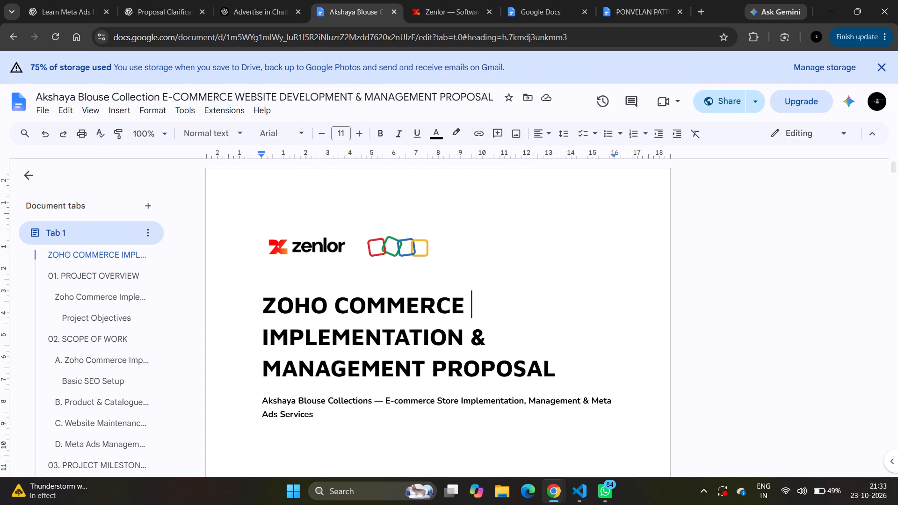
Colour the Akshaya Blouse Collections subtitle on the first page orange and set its font size to 14.
scroll(383, 304, down, 1)
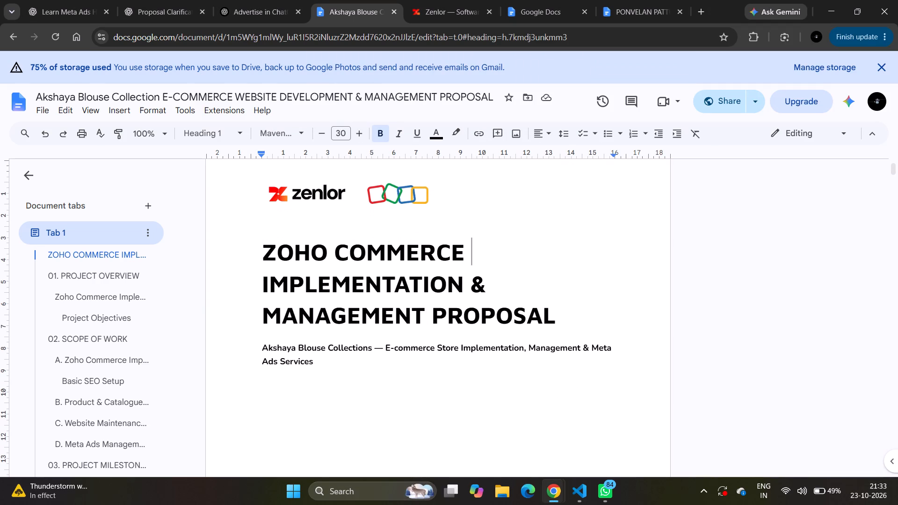
drag(260, 348, 312, 360)
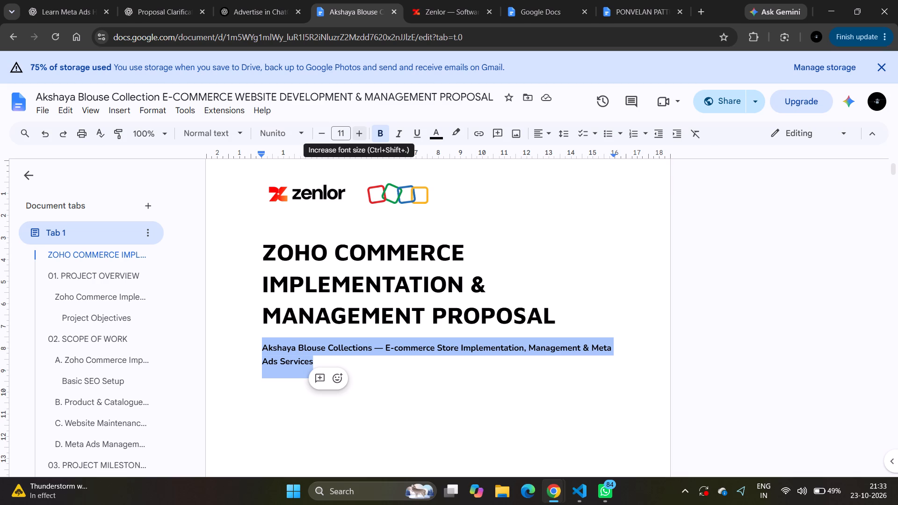
click(435, 138)
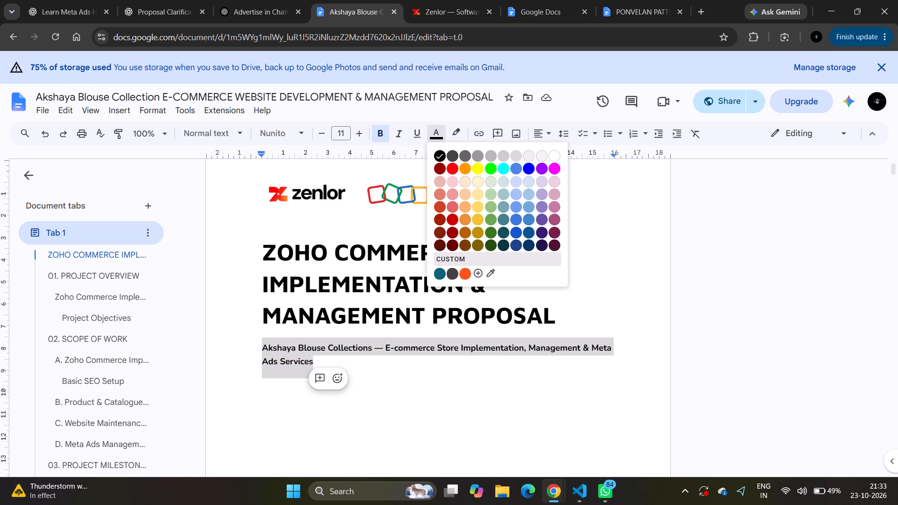
click(463, 273)
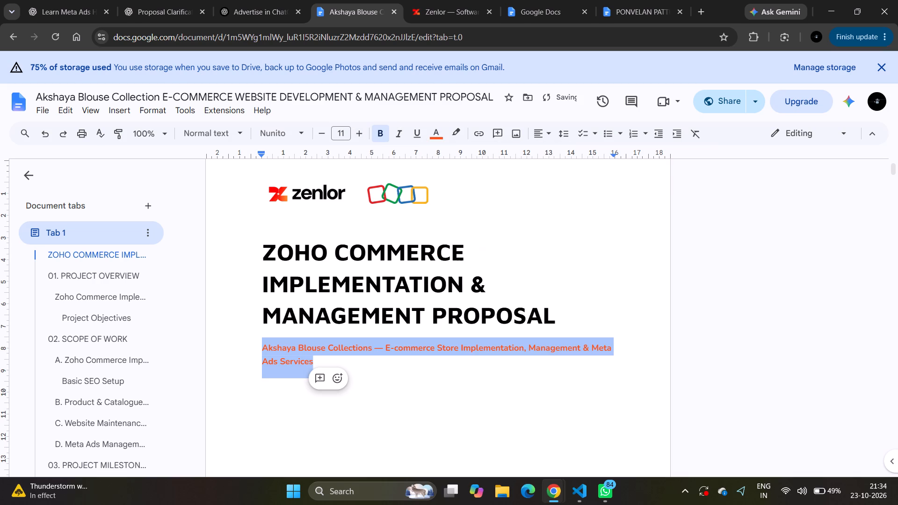
triple_click(360, 132)
click(360, 132)
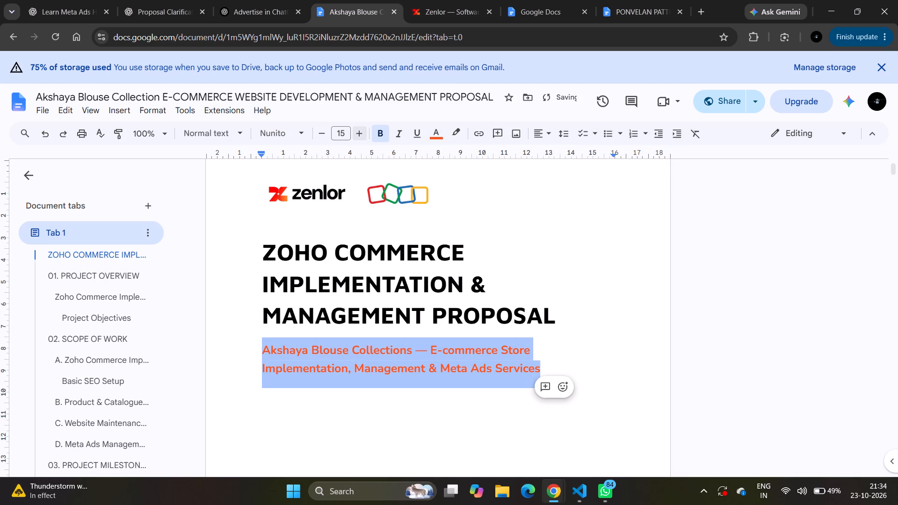
click(360, 132)
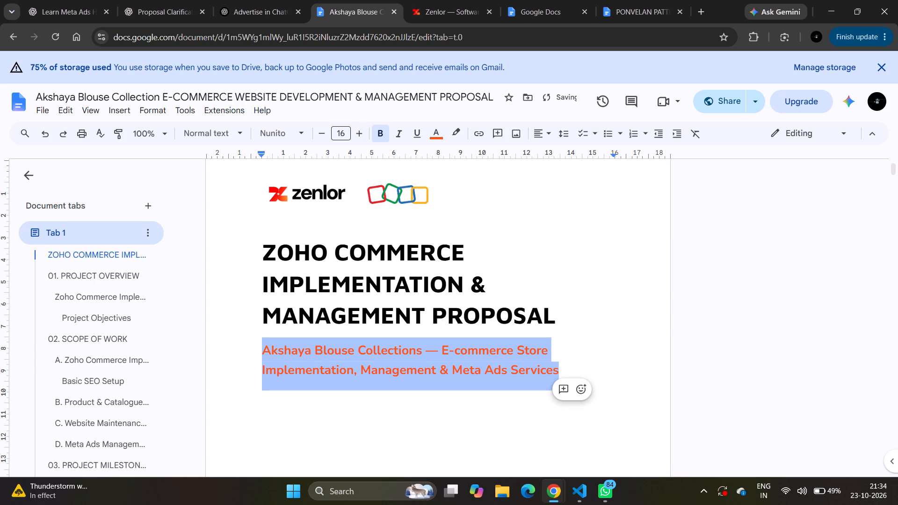
click(322, 134)
click(322, 134)
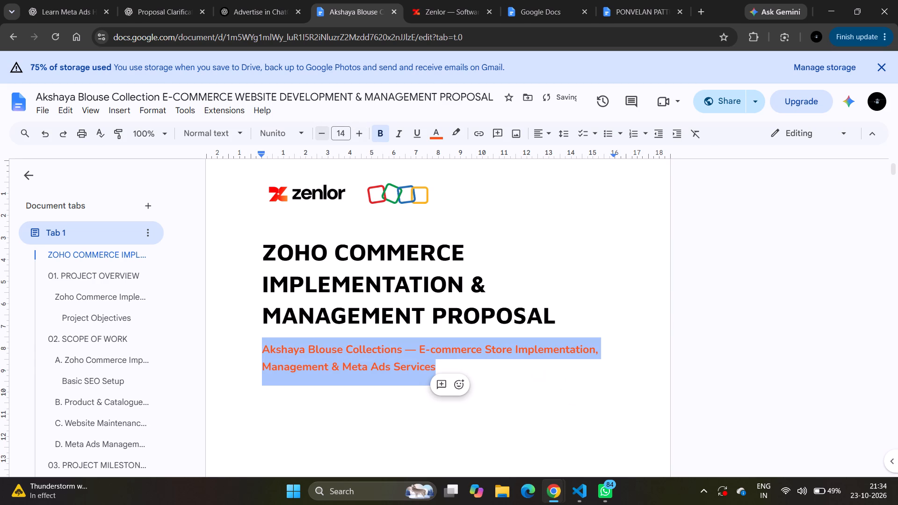
click(558, 308)
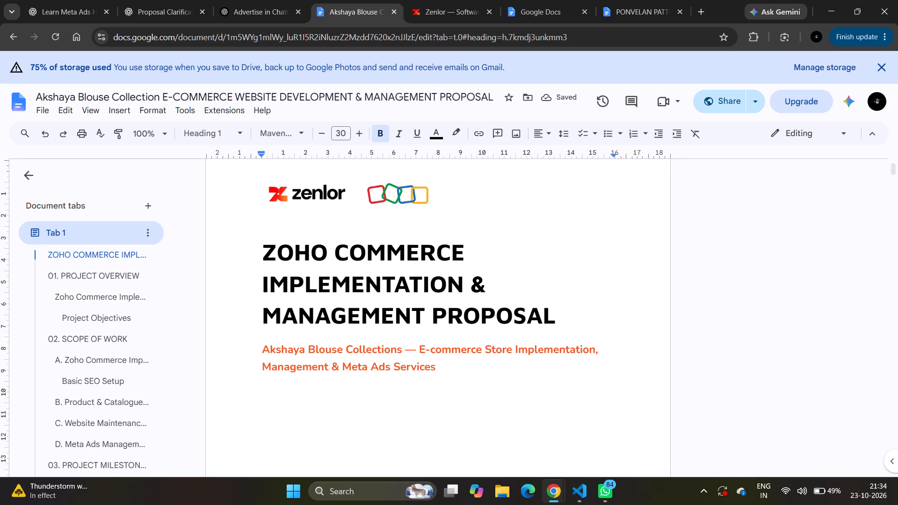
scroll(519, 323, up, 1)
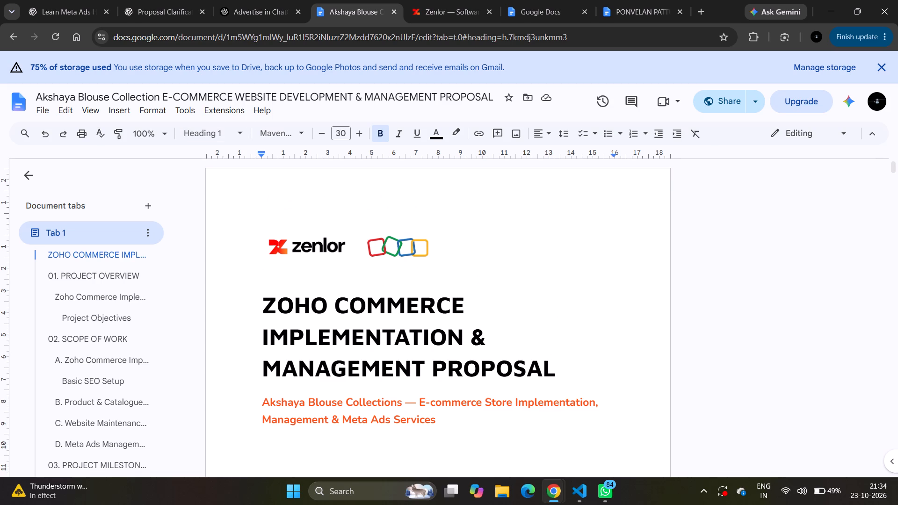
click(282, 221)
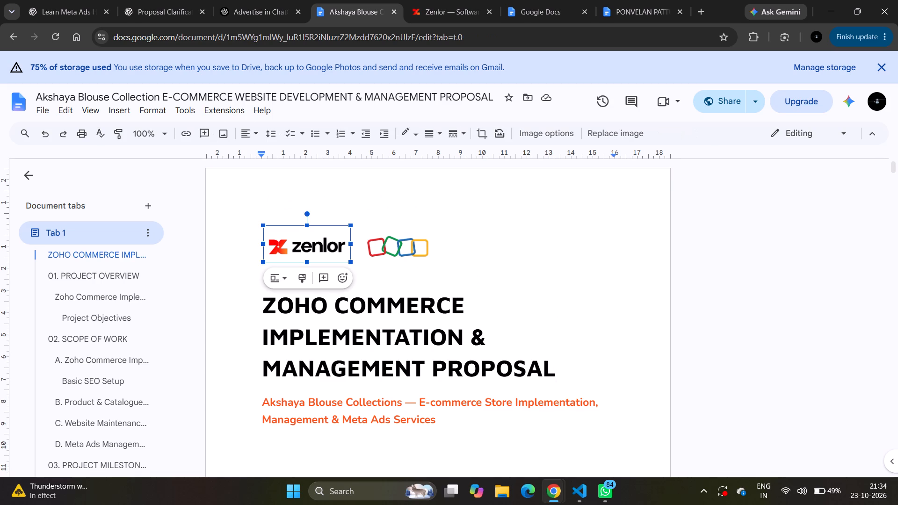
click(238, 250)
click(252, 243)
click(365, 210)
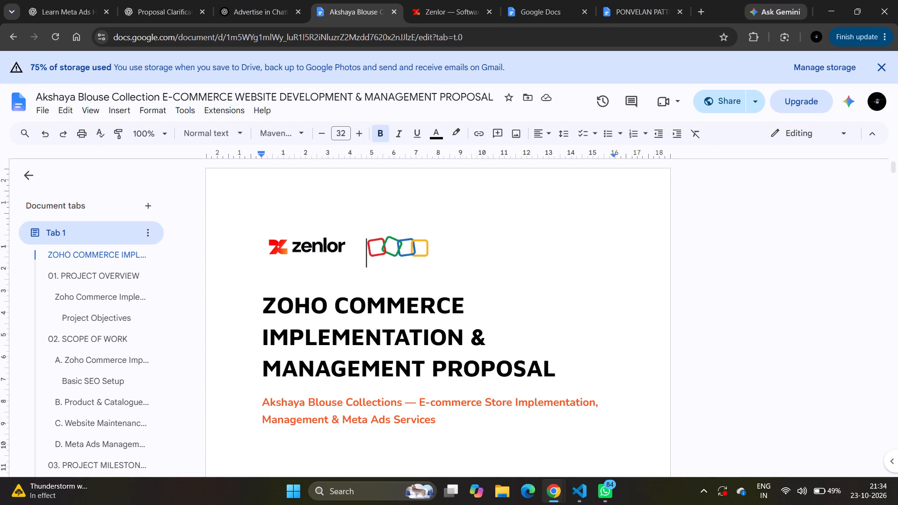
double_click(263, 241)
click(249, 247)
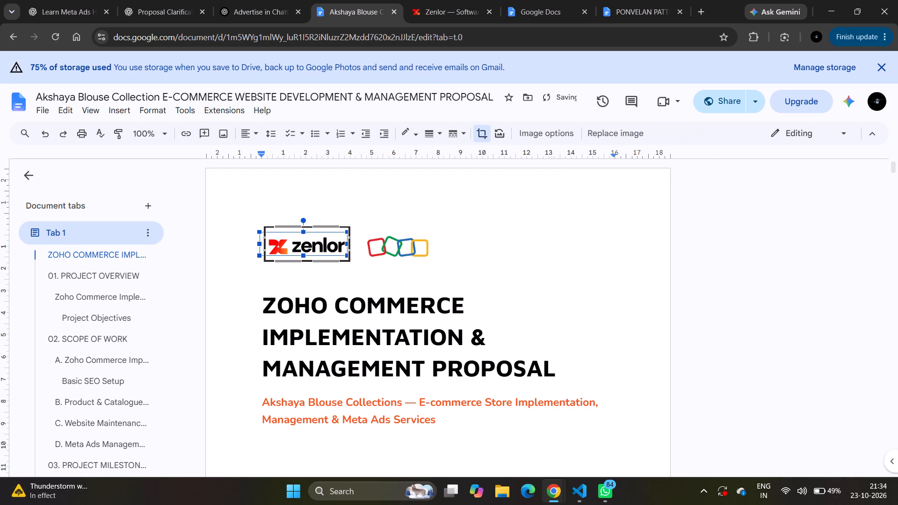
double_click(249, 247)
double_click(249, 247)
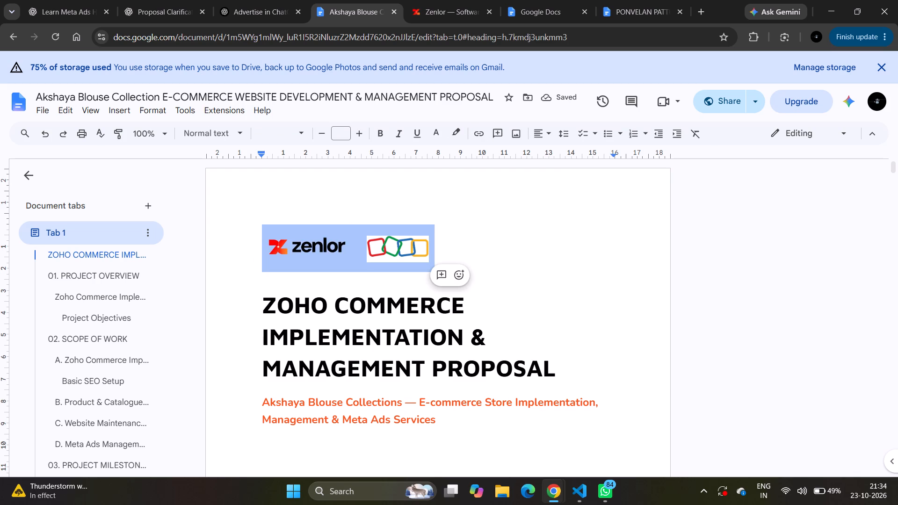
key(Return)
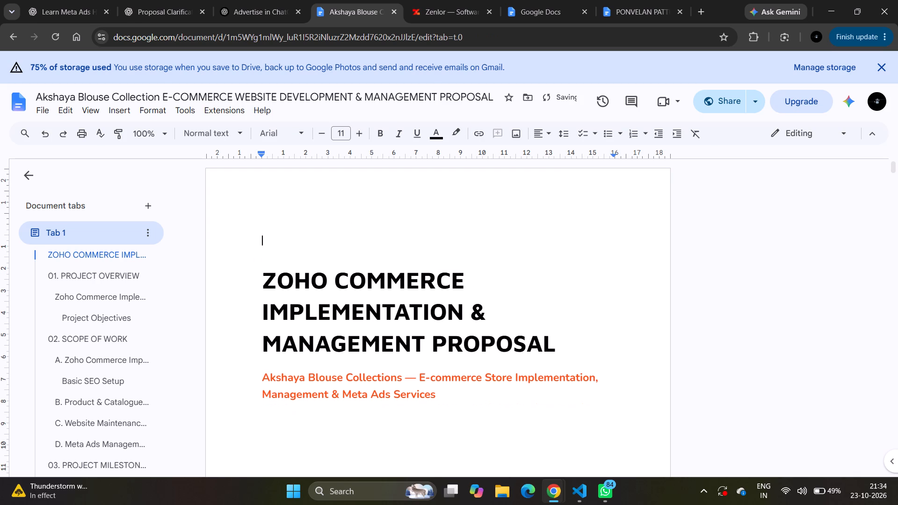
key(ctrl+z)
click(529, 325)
Remove the paragraph spacing before and after the Akshaya Blouse Collections and Surandai lines under PREPARED FOR on the first page.
scroll(529, 325, down, 1)
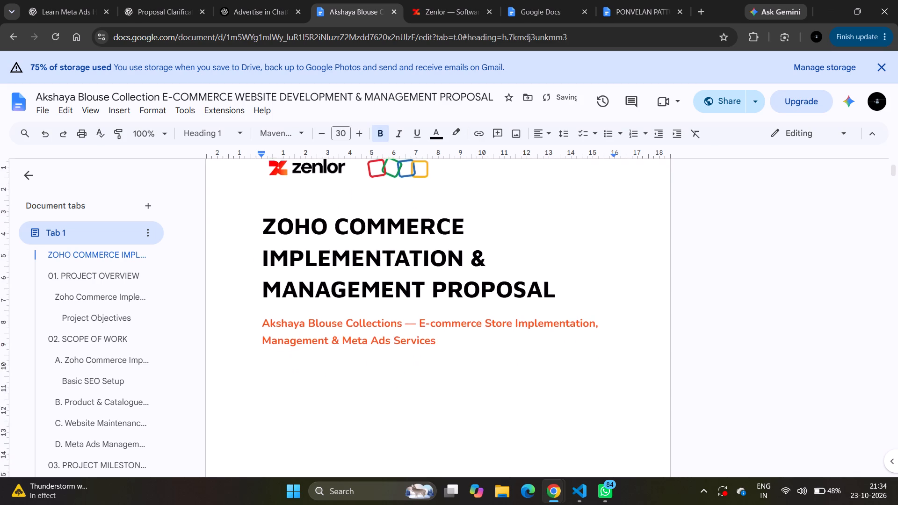
scroll(529, 325, down, 2)
scroll(529, 325, up, 2)
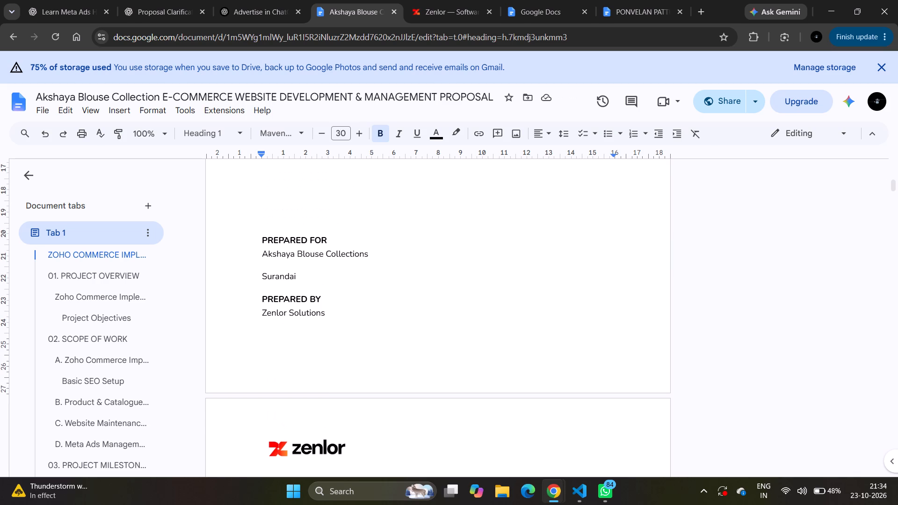
drag(303, 274, 263, 264)
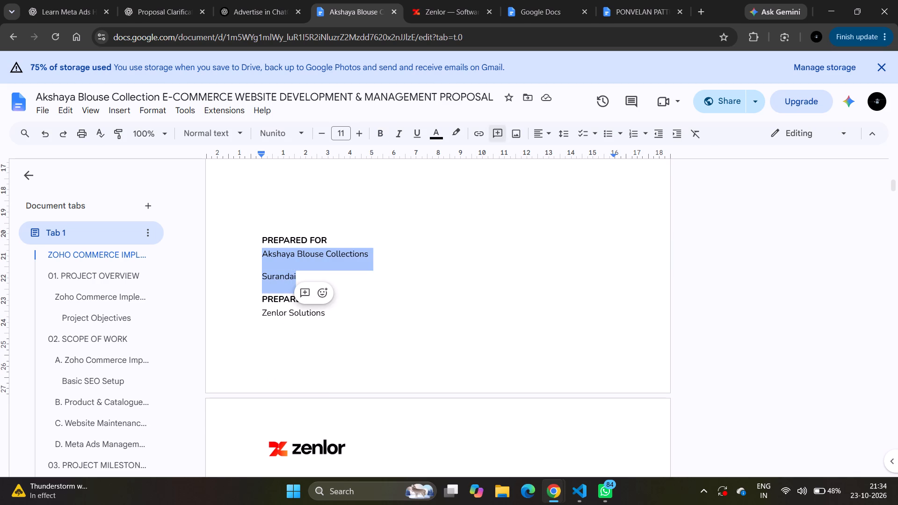
click(557, 142)
click(563, 137)
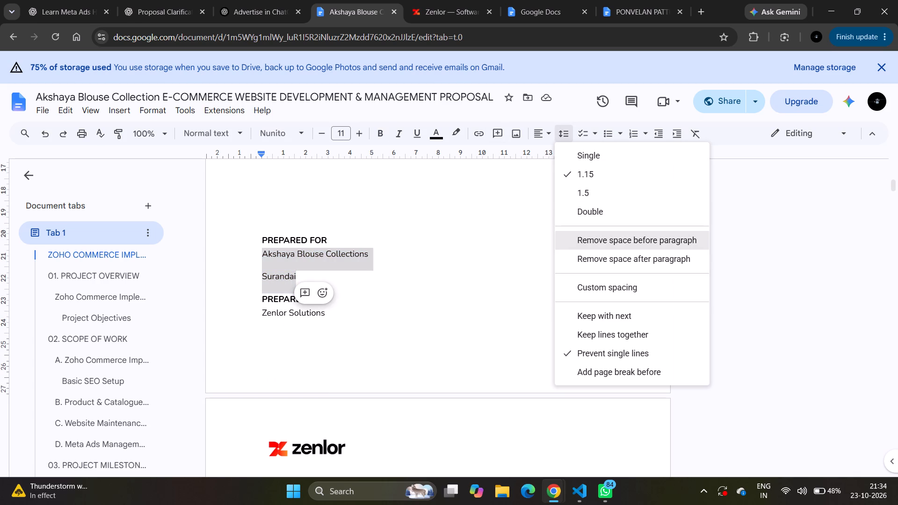
click(587, 239)
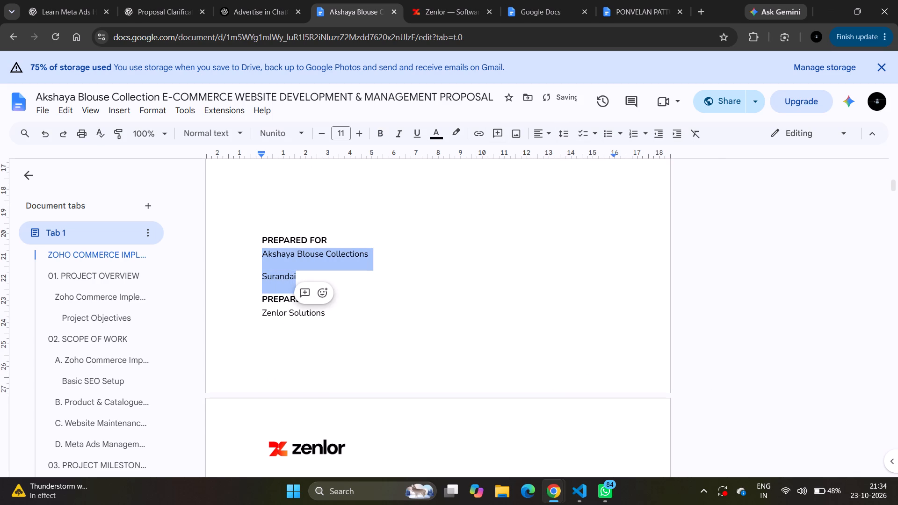
click(562, 136)
click(582, 252)
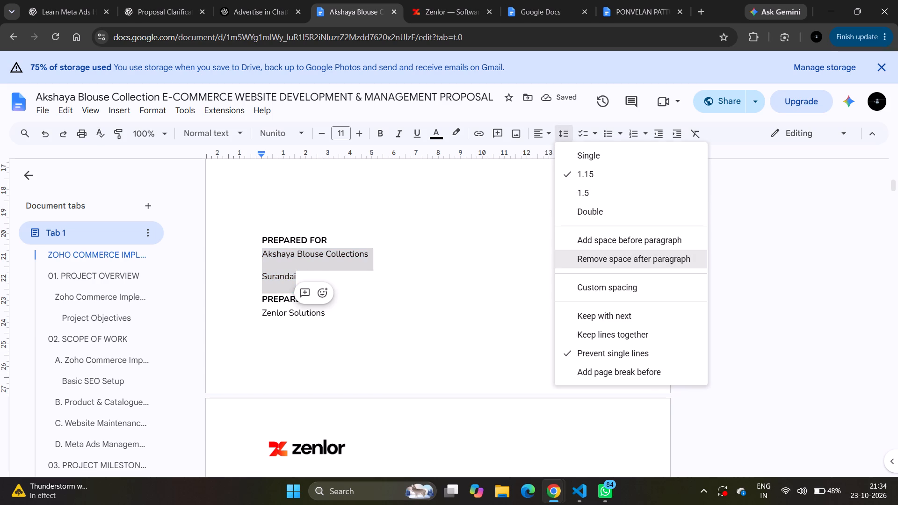
click(381, 296)
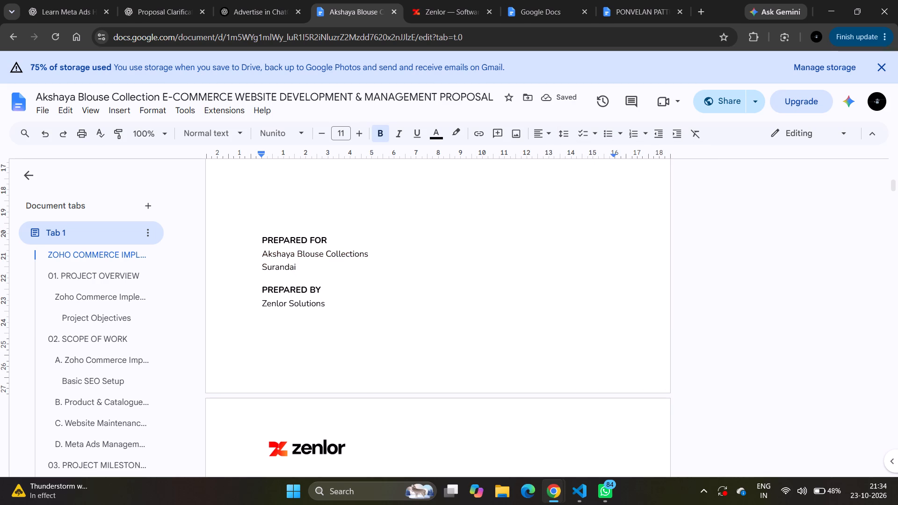
Switch to the PONVELAN PATTU MAHAL Details Gathering Doc and examine how its PREPARED FOR and PREPARED BY block is formatted.
scroll(288, 303, up, 1)
scroll(288, 303, right, 1)
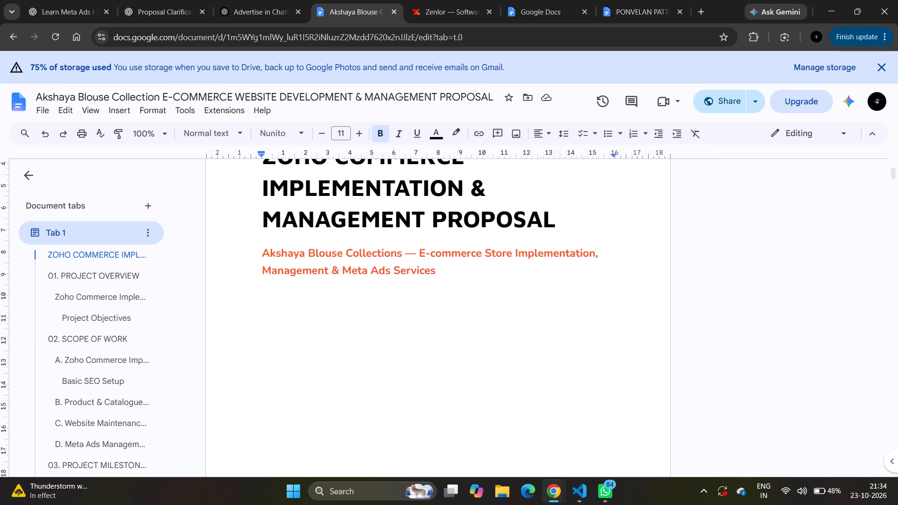
scroll(288, 303, right, 1)
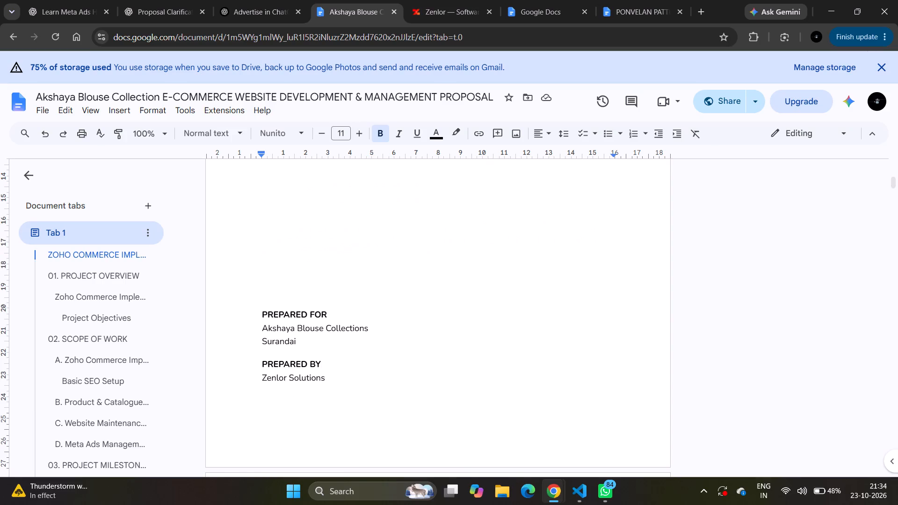
click(655, 0)
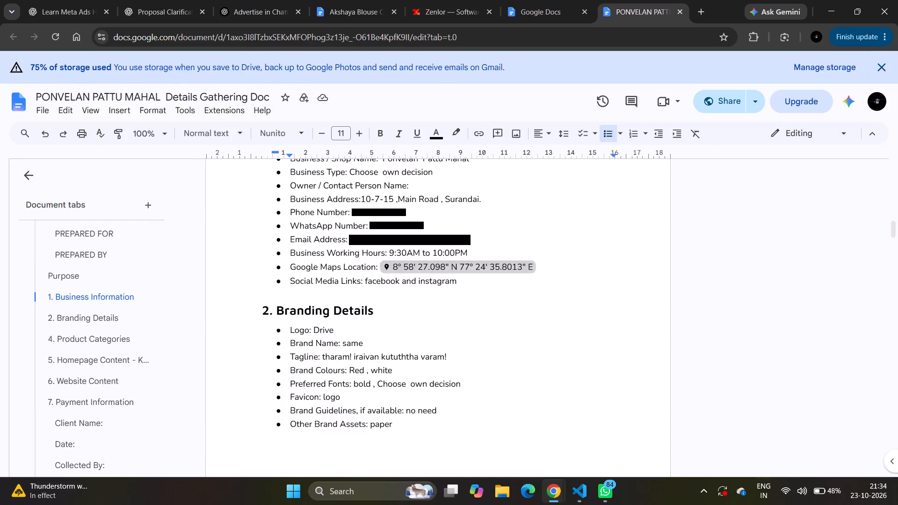
scroll(458, 265, up, 16)
scroll(458, 265, down, 4)
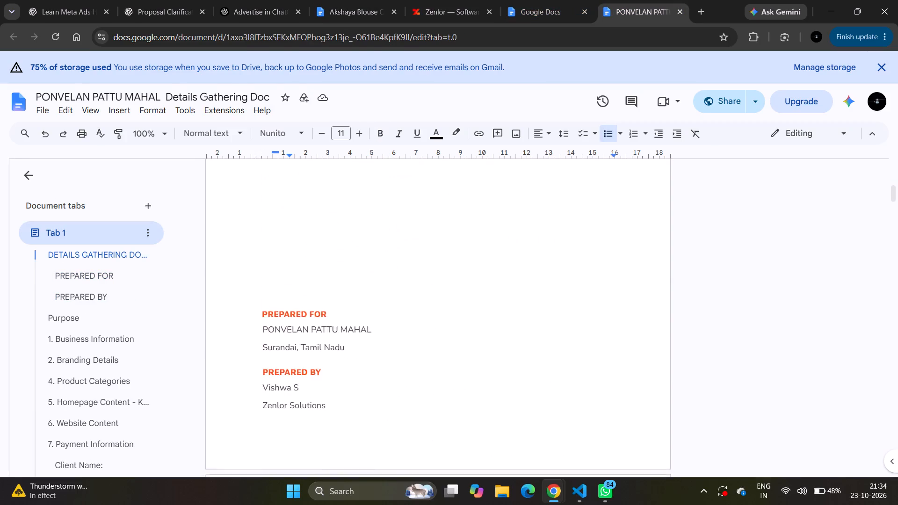
scroll(458, 265, down, 1)
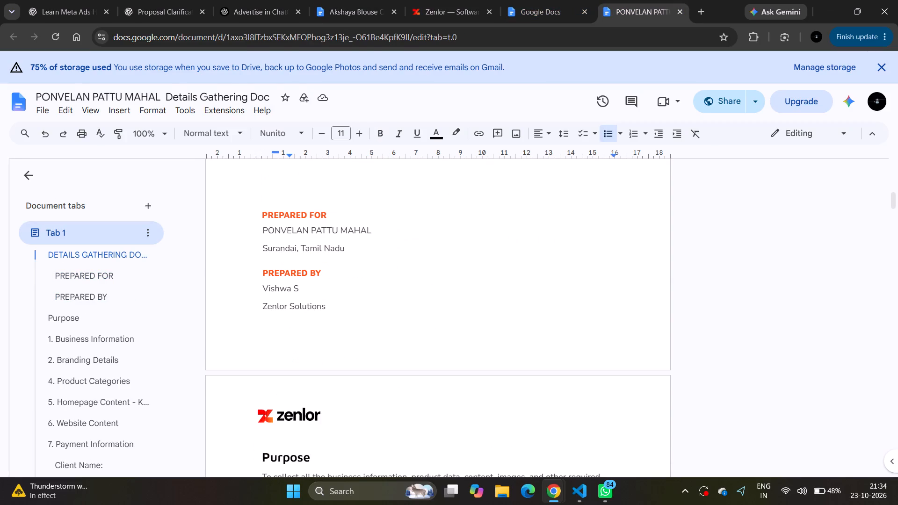
click(327, 229)
click(311, 254)
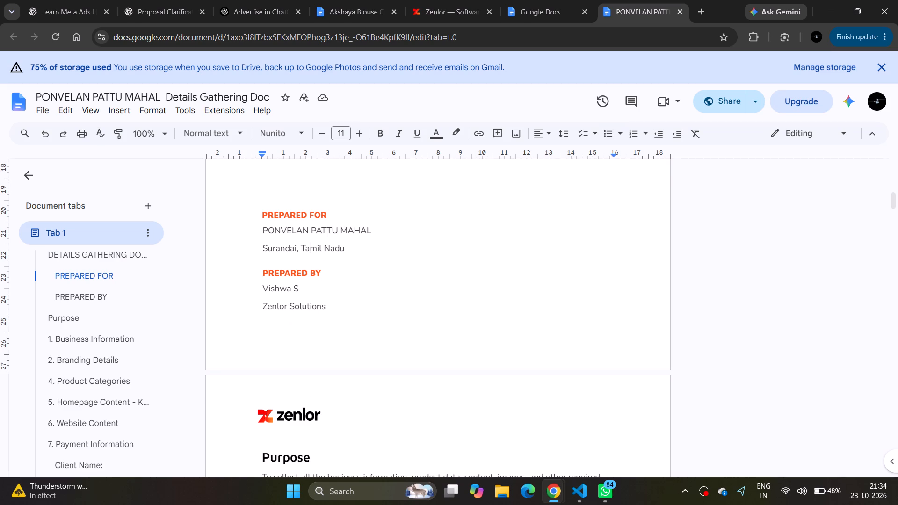
click(296, 210)
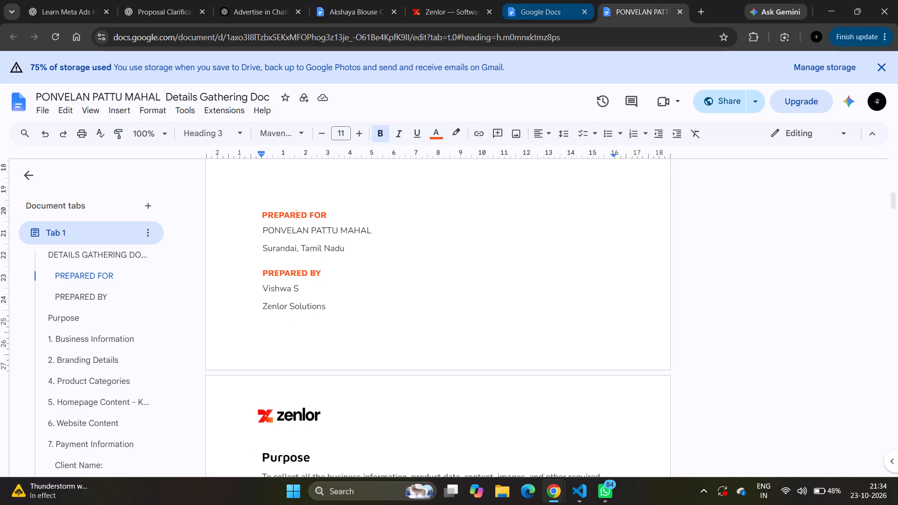
Back in the Akshaya Blouse Collection proposal, set the PREPARED FOR label on the first page to Maven Pro and colour it orange.
click(373, 0)
drag(332, 310, 262, 311)
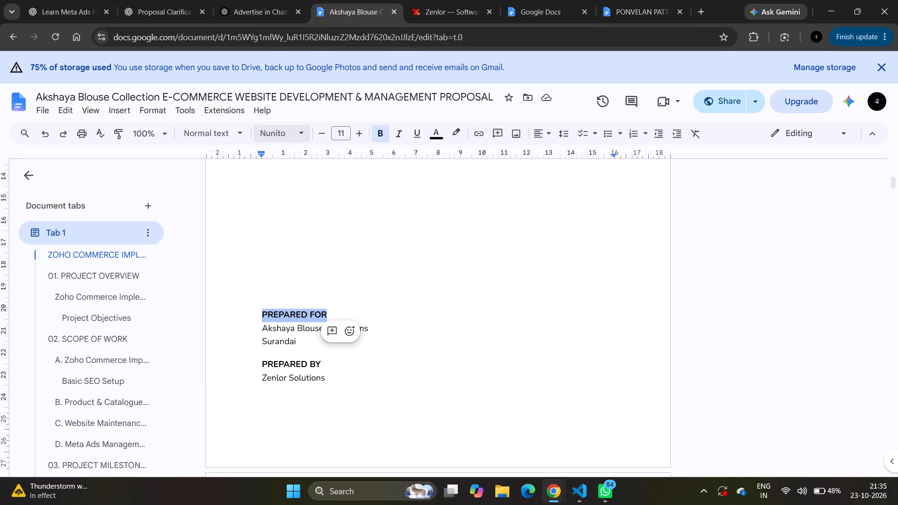
drag(279, 134, 313, 201)
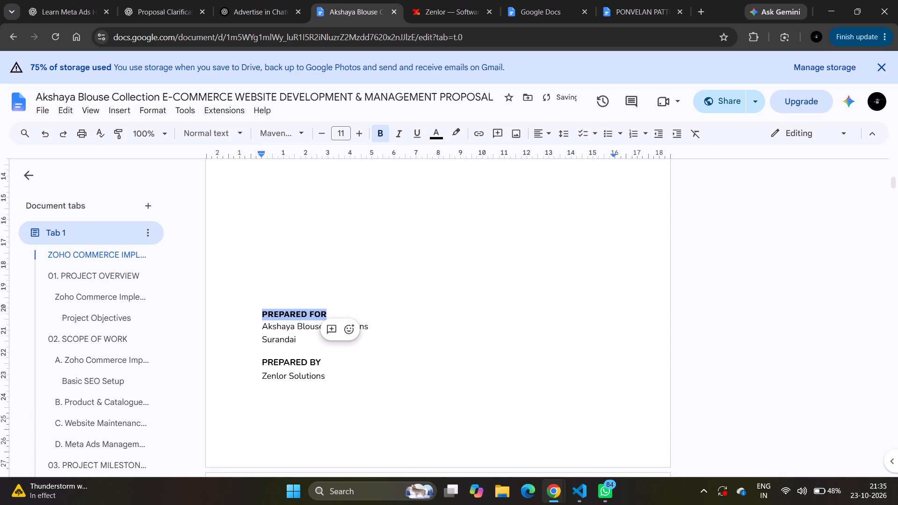
click(444, 132)
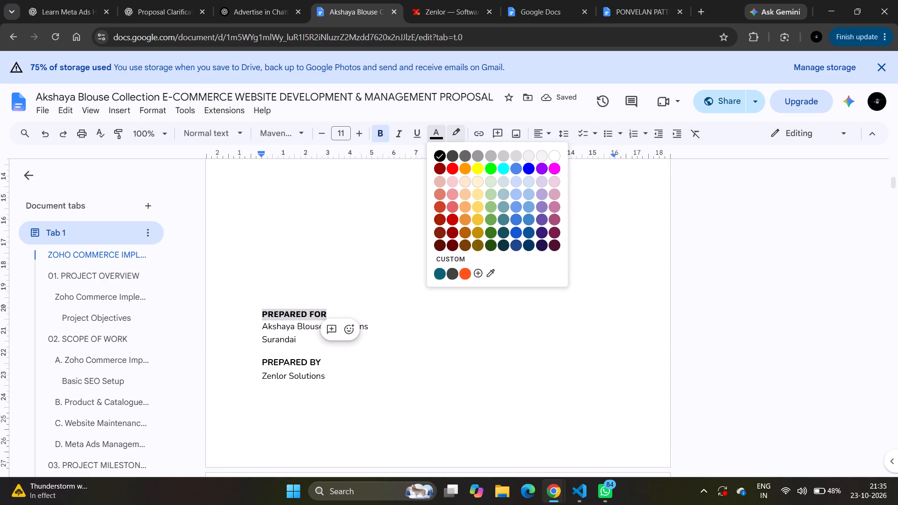
click(465, 272)
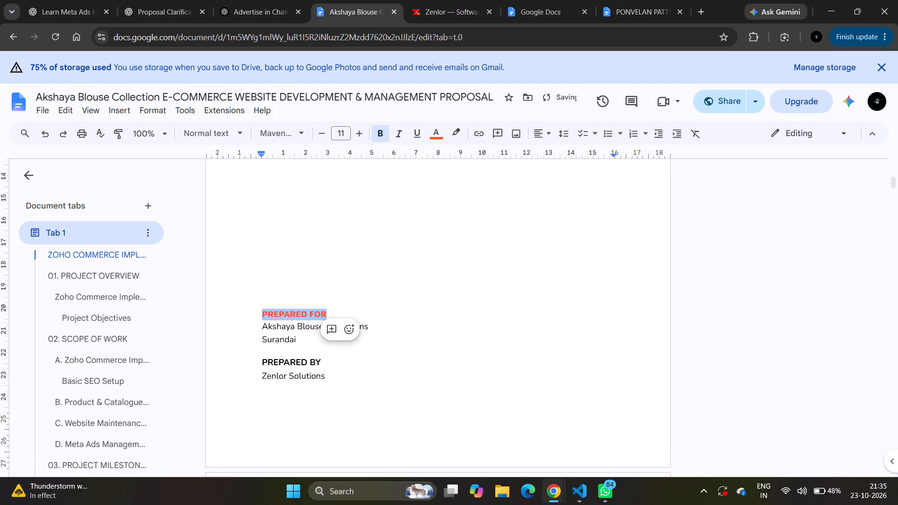
Colour the Akshaya Blouse Collections and Surandai lines under PREPARED FOR dark grey.
drag(298, 342, 254, 329)
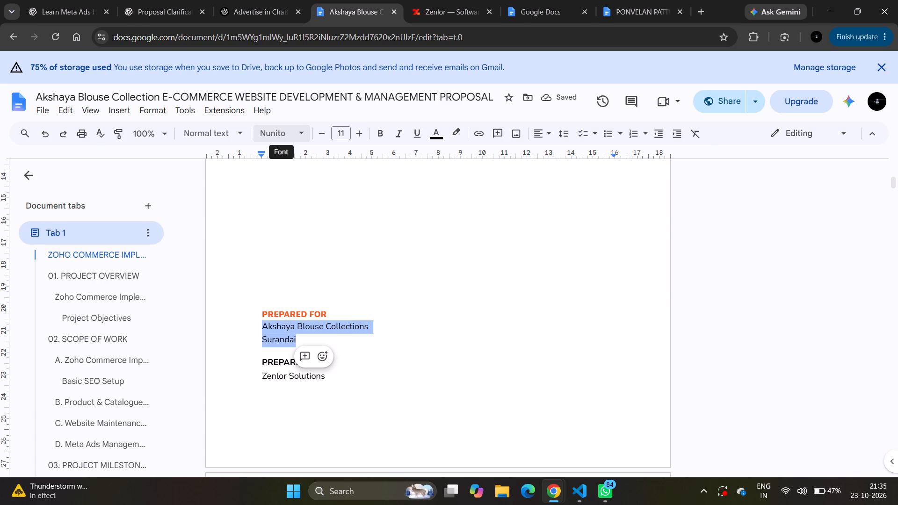
click(441, 140)
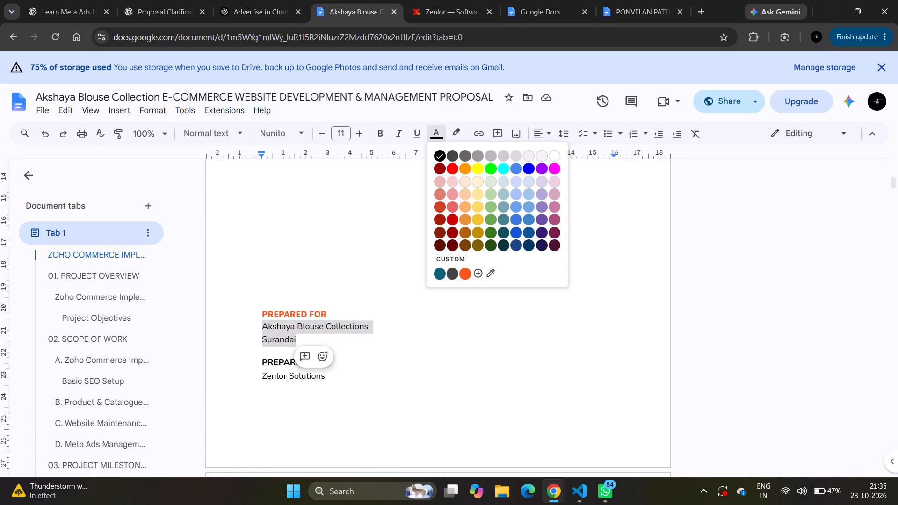
click(454, 153)
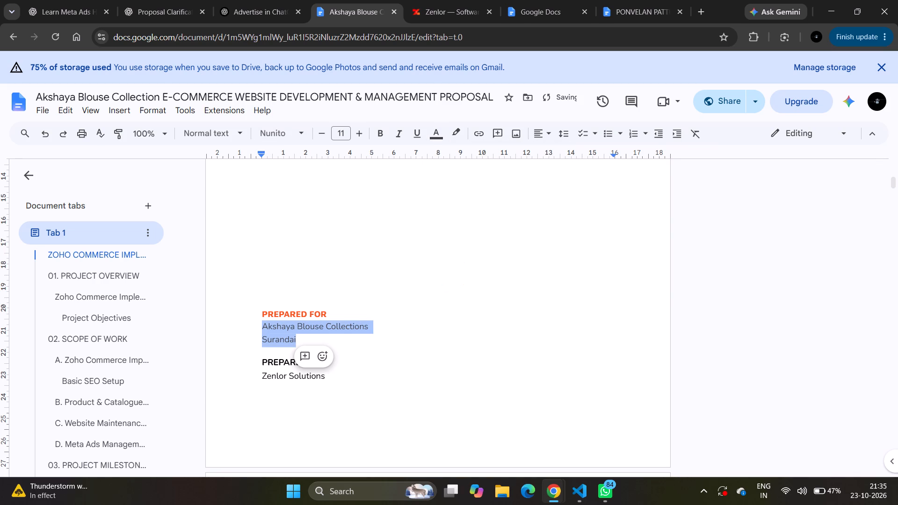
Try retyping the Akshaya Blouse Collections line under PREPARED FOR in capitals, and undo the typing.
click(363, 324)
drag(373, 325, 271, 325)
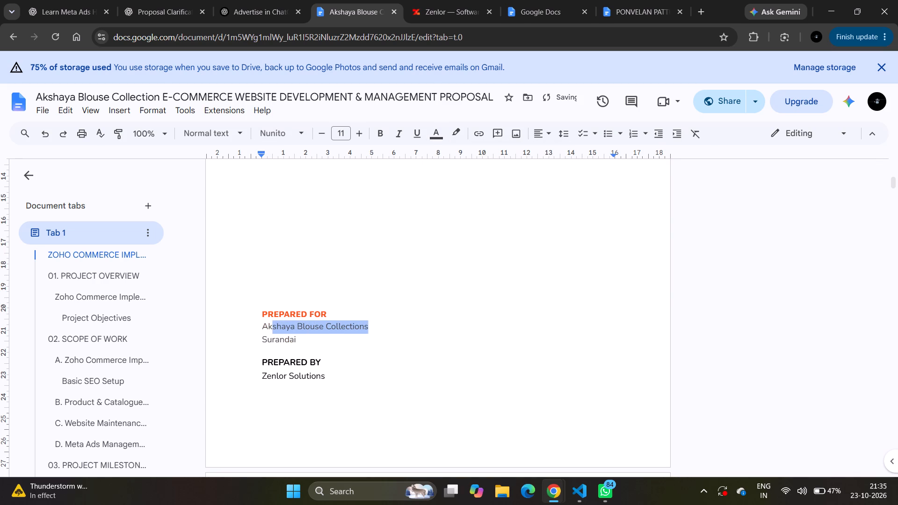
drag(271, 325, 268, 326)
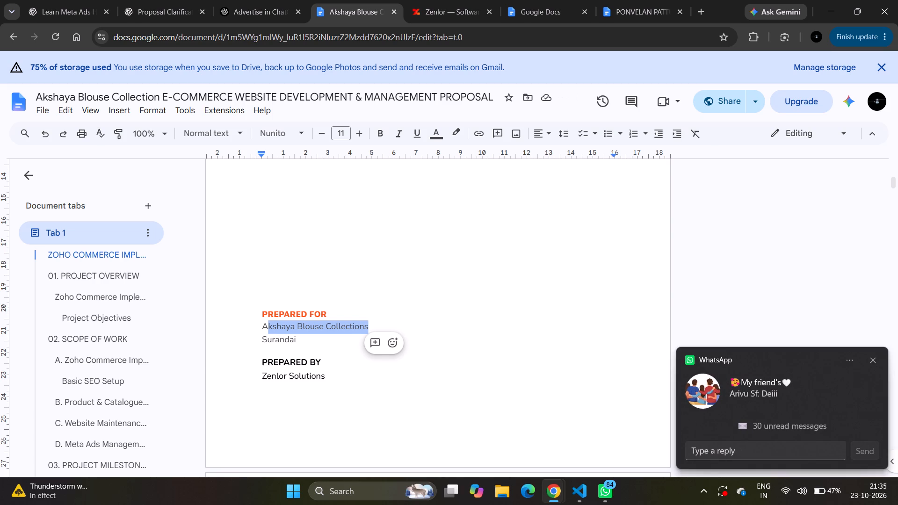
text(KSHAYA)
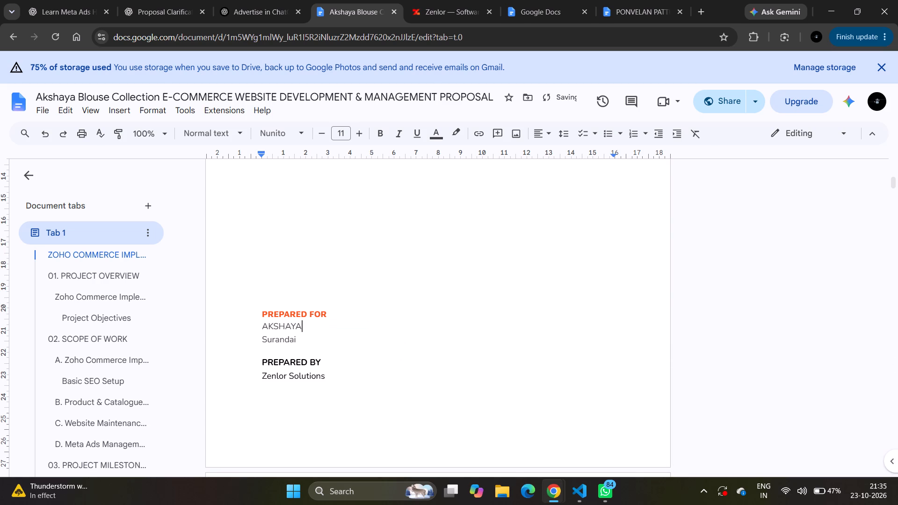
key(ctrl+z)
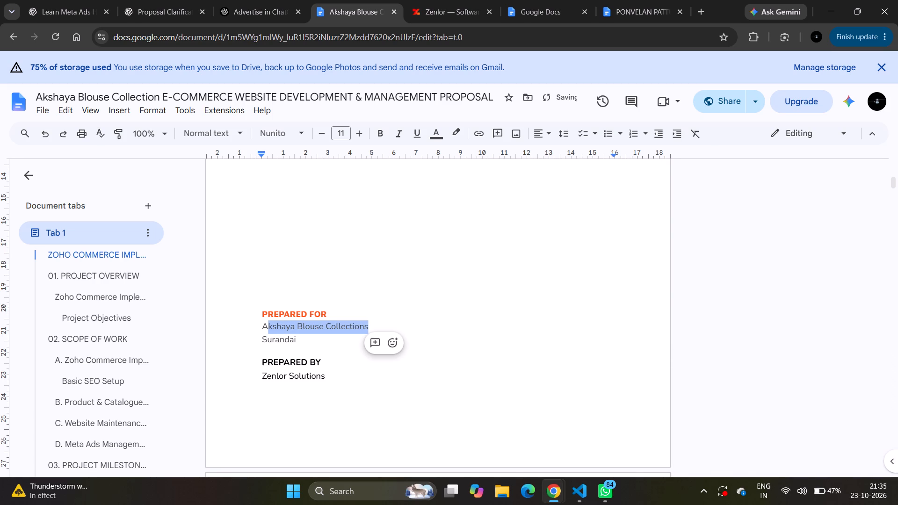
Colour the Zenlor Solutions line under PREPARED BY dark grey.
drag(327, 373, 256, 371)
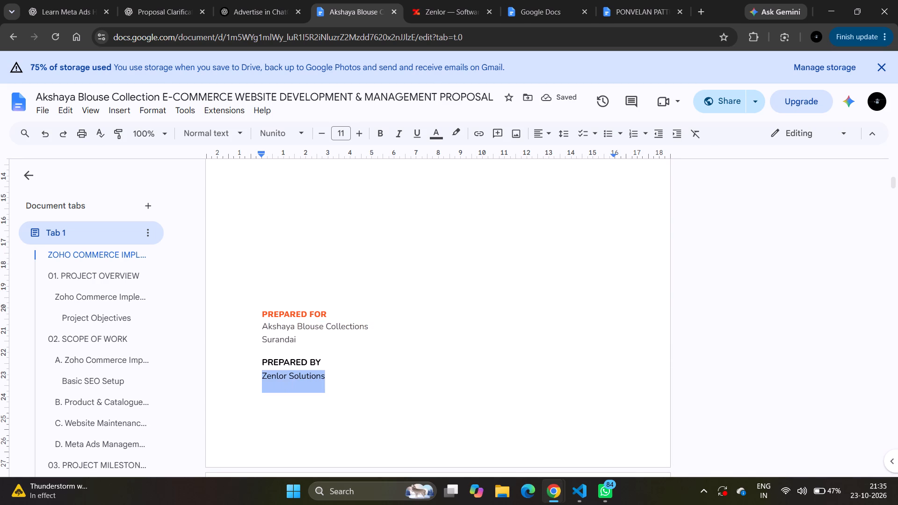
drag(256, 371, 259, 371)
drag(442, 135, 454, 157)
Set the PREPARED BY label on the first page to Maven Pro and colour it orange.
drag(321, 360, 319, 360)
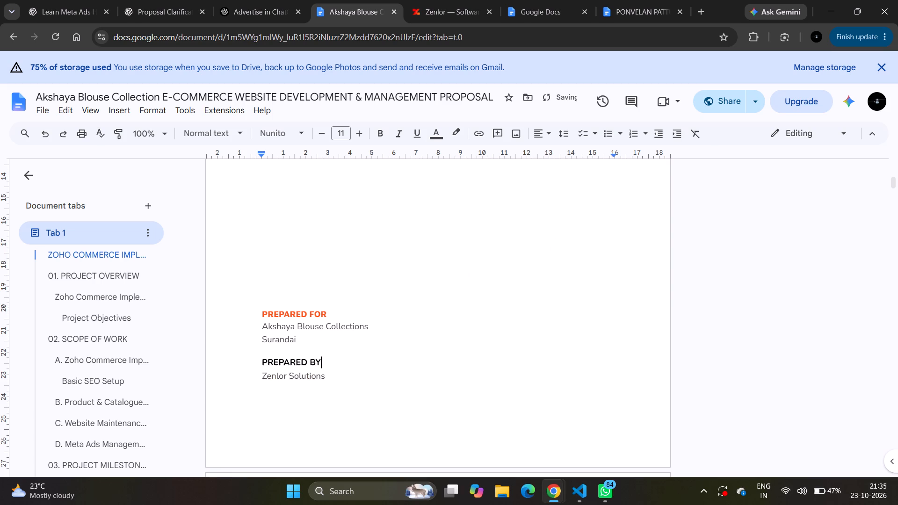
drag(319, 360, 261, 362)
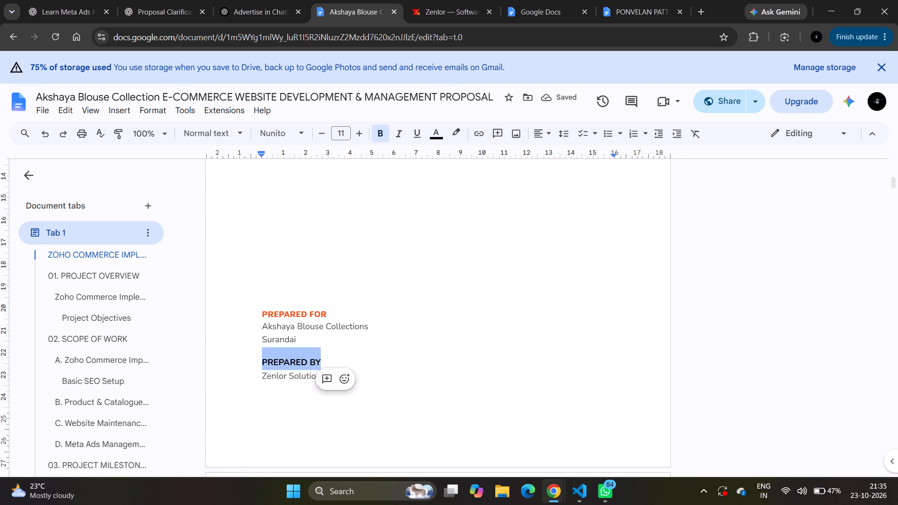
drag(284, 139, 282, 207)
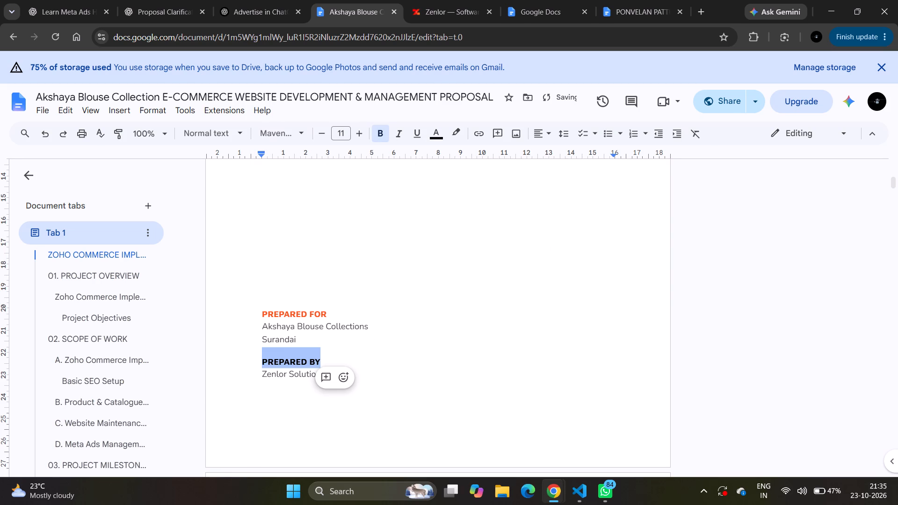
click(443, 137)
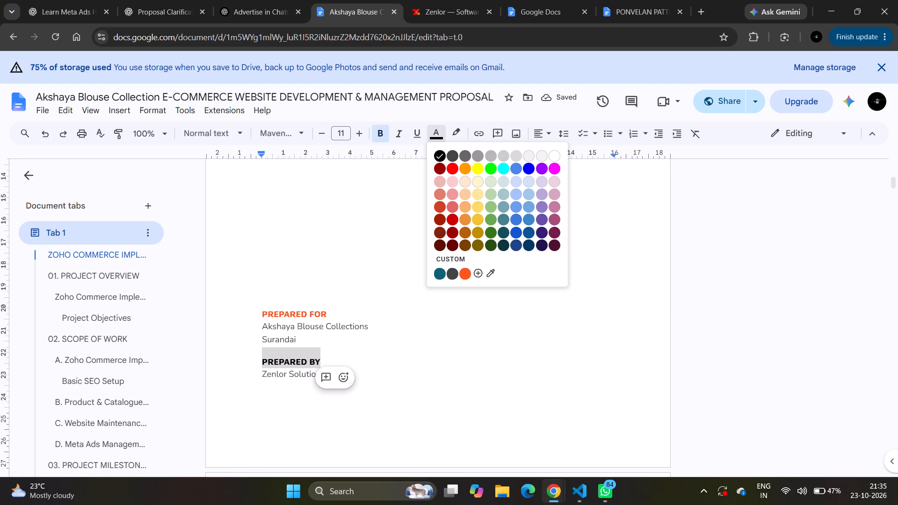
click(464, 272)
click(391, 346)
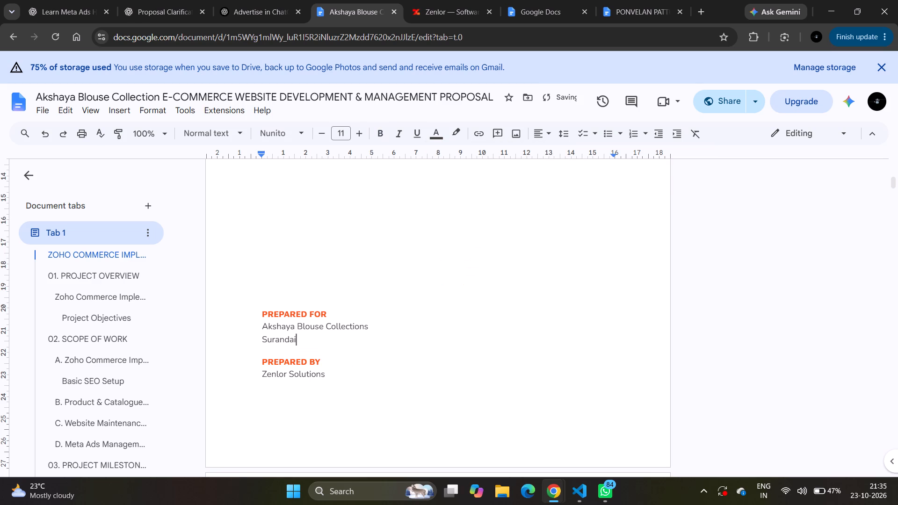
Delete the number 01. from the PROJECT OVERVIEW heading on the second page, along with the blank line directly above it.
scroll(391, 346, up, 6)
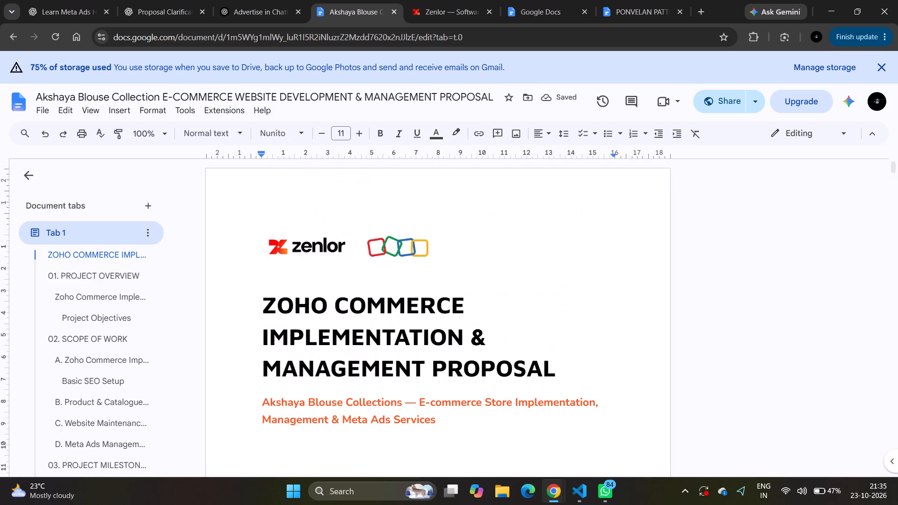
scroll(391, 346, down, 5)
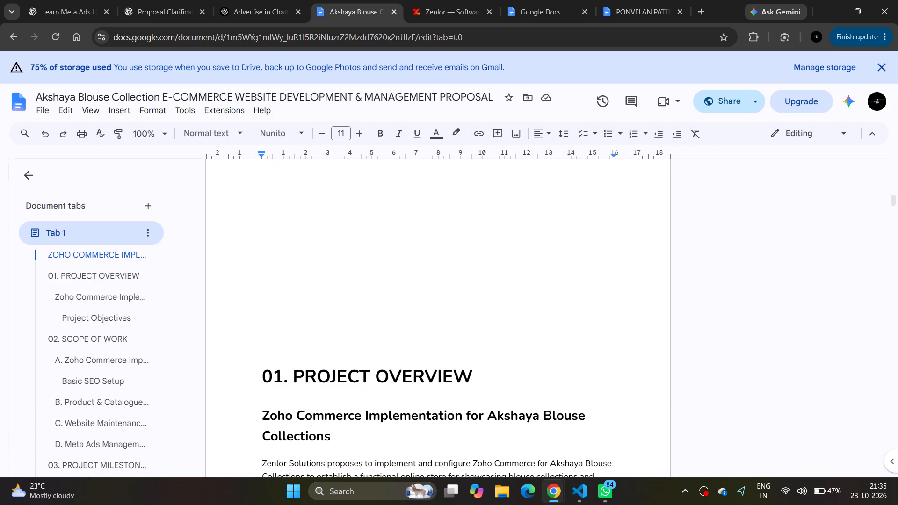
click(257, 368)
click(291, 368)
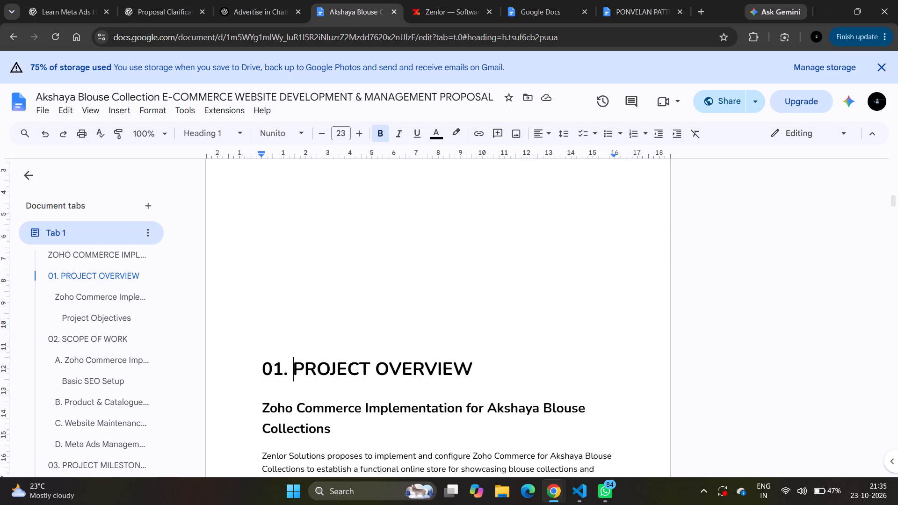
key(BackSpace)
key(BackSpace)
key(BackSpace)
key(BackSpace)
key(BackSpace)
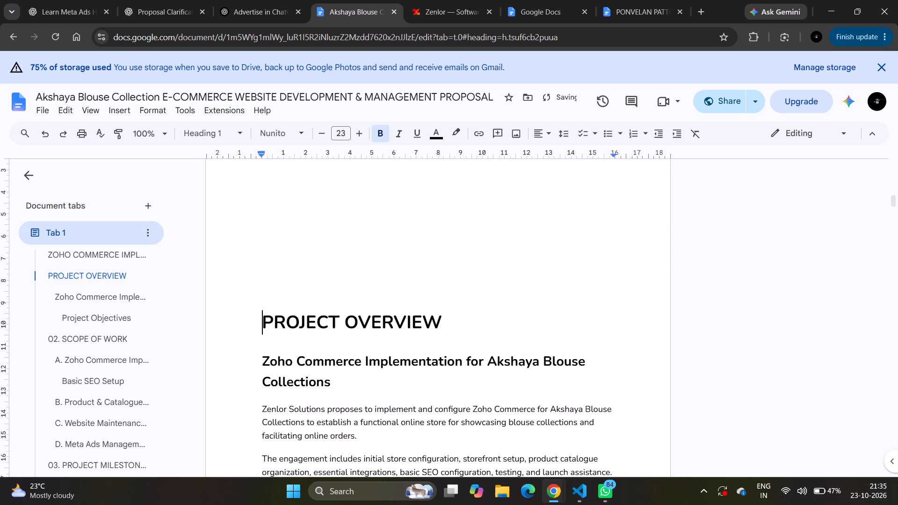
Delete the blank lines above the PROJECT OVERVIEW heading so it sits directly below the Zenlor logo on the second page.
key(BackSpace)
key(BackSpace)
scroll(291, 368, up, 2)
key(BackSpace)
key(BackSpace)
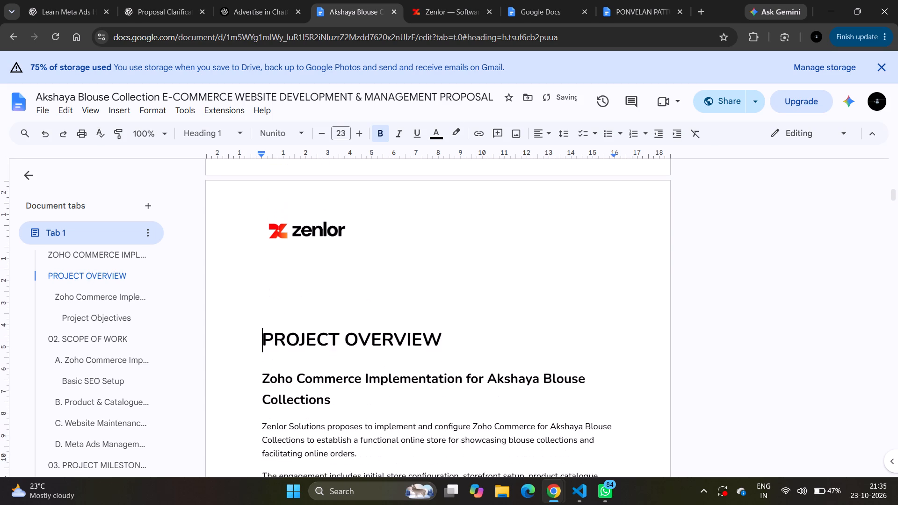
key(BackSpace)
key(BackSpace)
key(BackSpace)
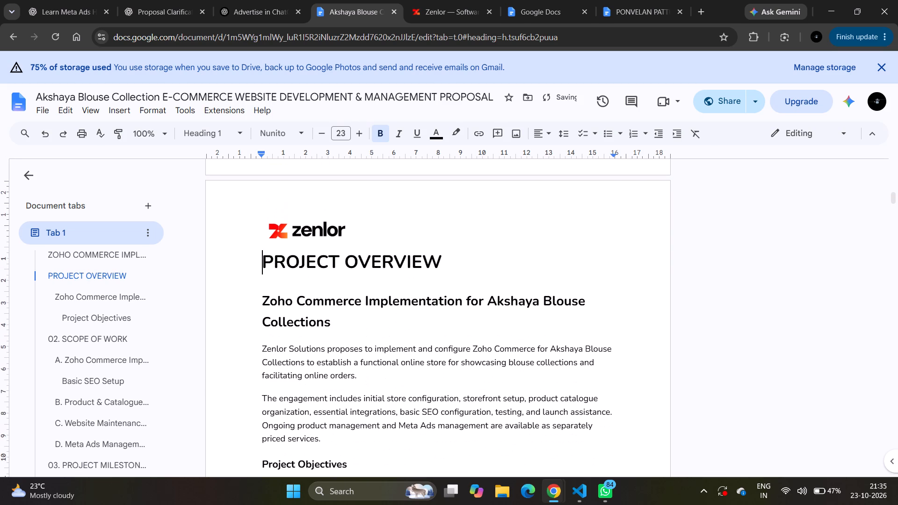
Set the PROJECT OVERVIEW heading and the Zoho Commerce Implementation for Akshaya Blouse Collections subheading to the Maven Pro font.
triple_click(335, 264)
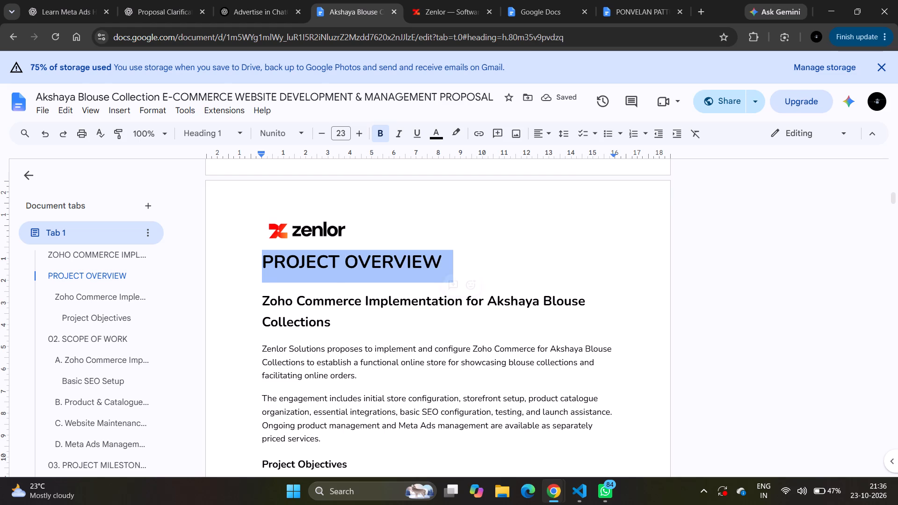
drag(331, 325, 260, 266)
click(286, 135)
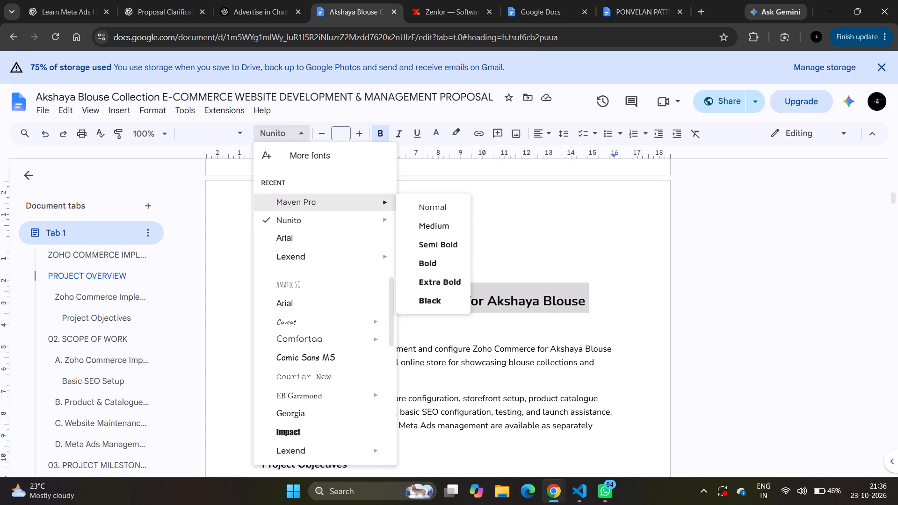
click(310, 202)
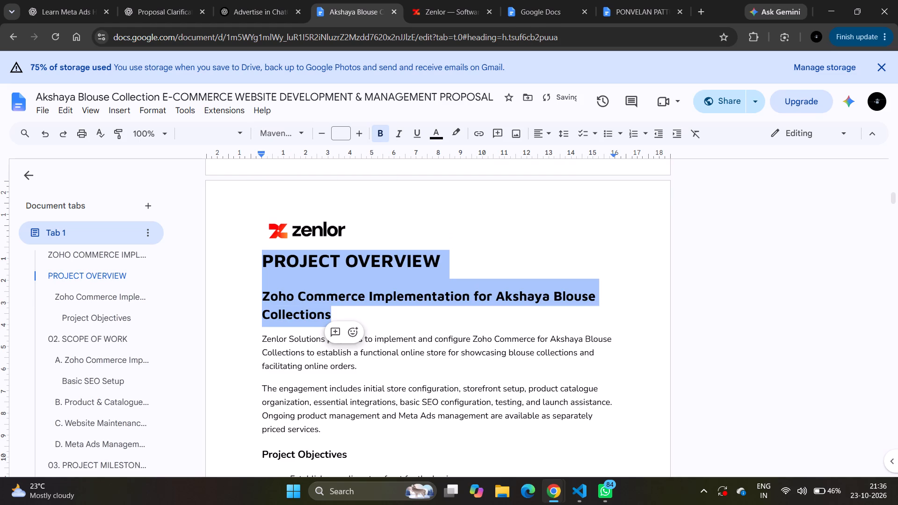
click(274, 320)
click(272, 344)
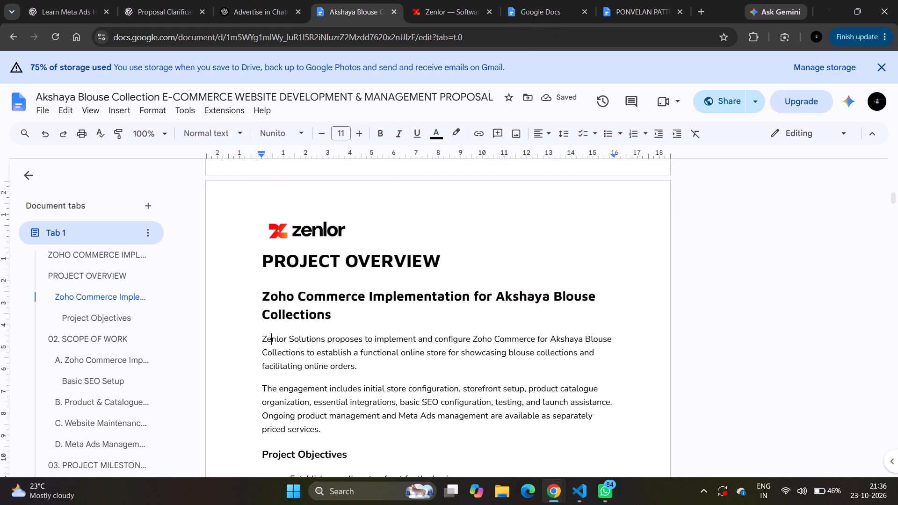
Set the Project Objectives subheading to the Maven Pro font.
scroll(377, 386, down, 1)
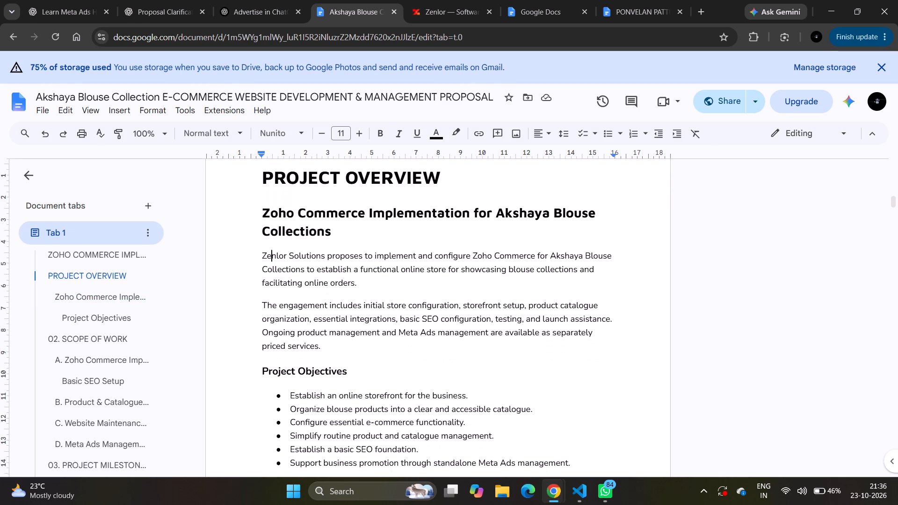
scroll(377, 386, down, 1)
triple_click(308, 297)
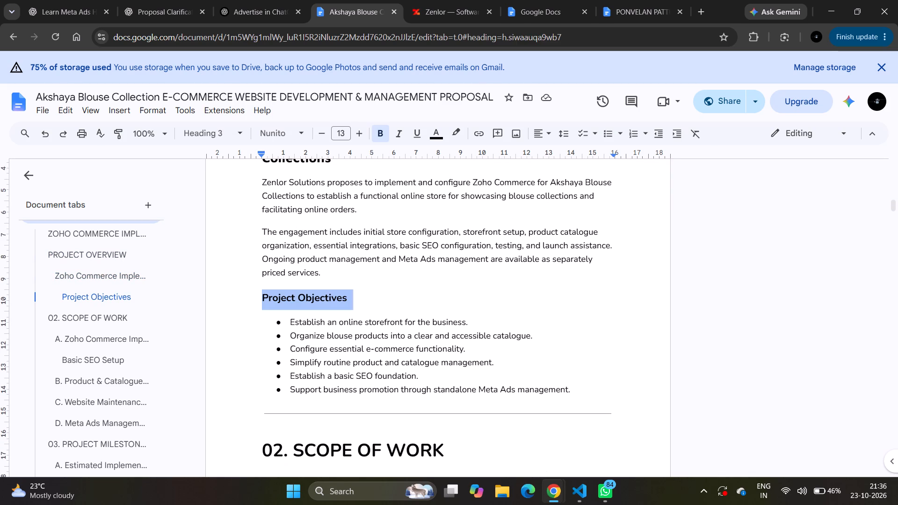
click(282, 129)
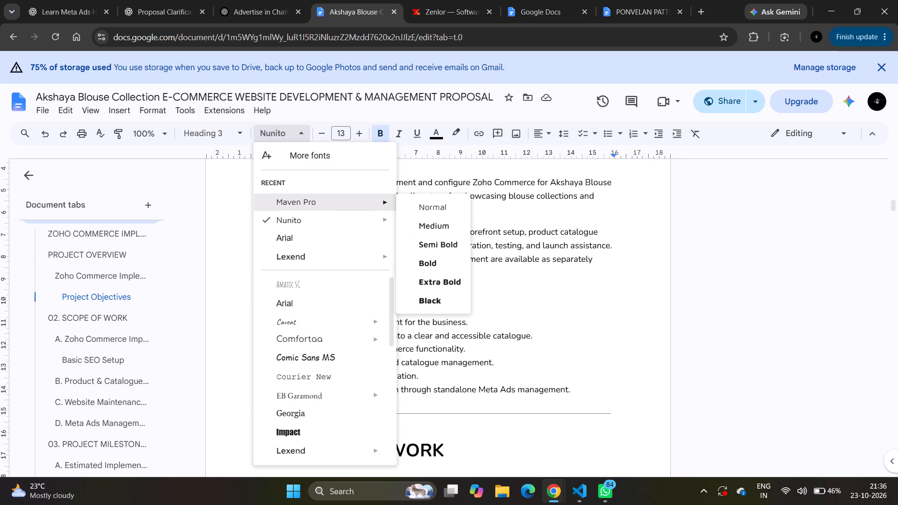
click(286, 197)
Delete the horizontal divider between the Project Objectives list and the 02. SCOPE OF WORK heading.
scroll(331, 302, down, 1)
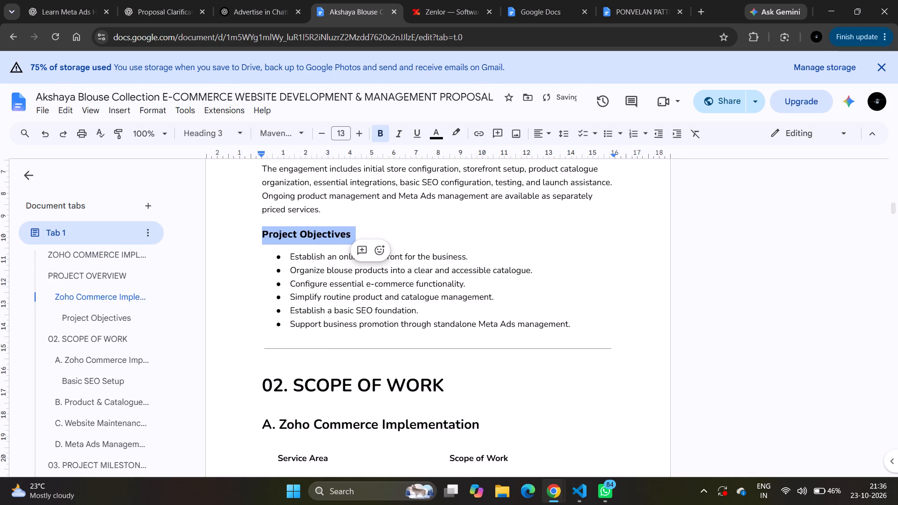
click(632, 349)
key(BackSpace)
key(BackSpace)
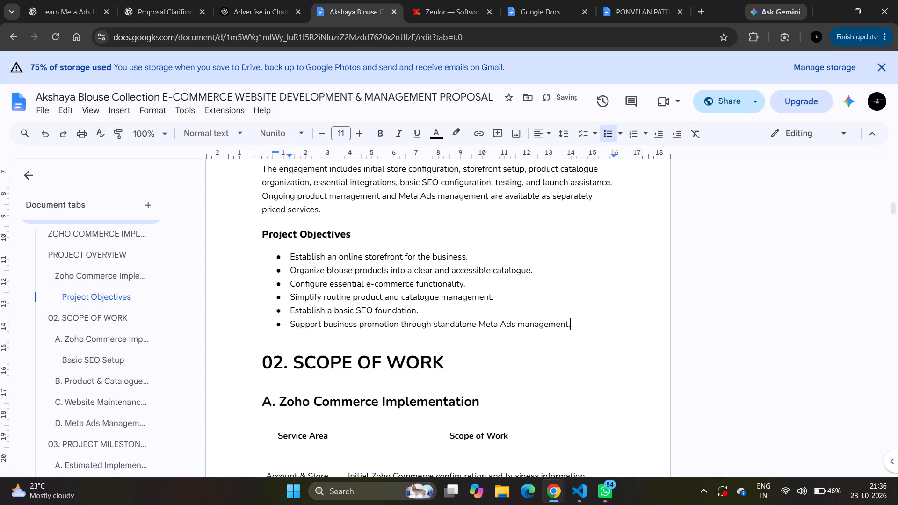
Remove the "02." number from the start of the SCOPE OF WORK heading.
scroll(438, 362, down, 1)
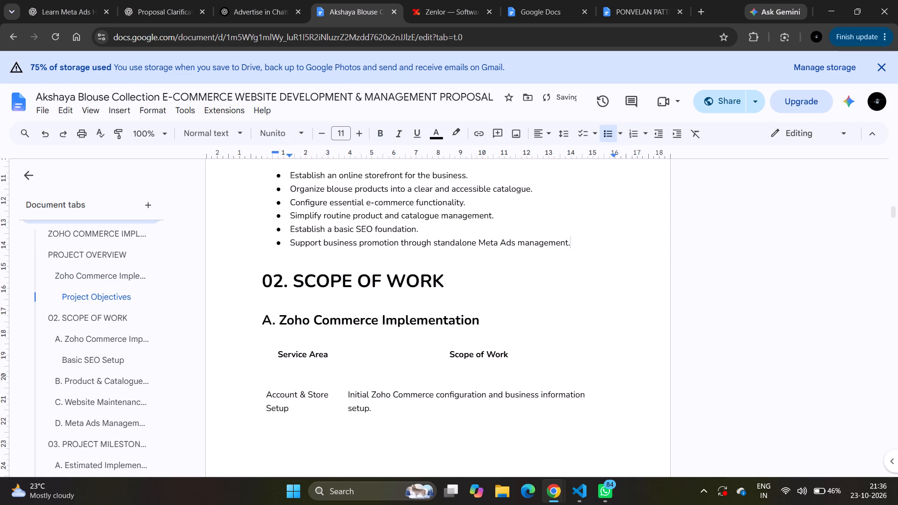
click(293, 279)
key(BackSpace)
key(BackSpace)
key(BackSpace)
key(BackSpace)
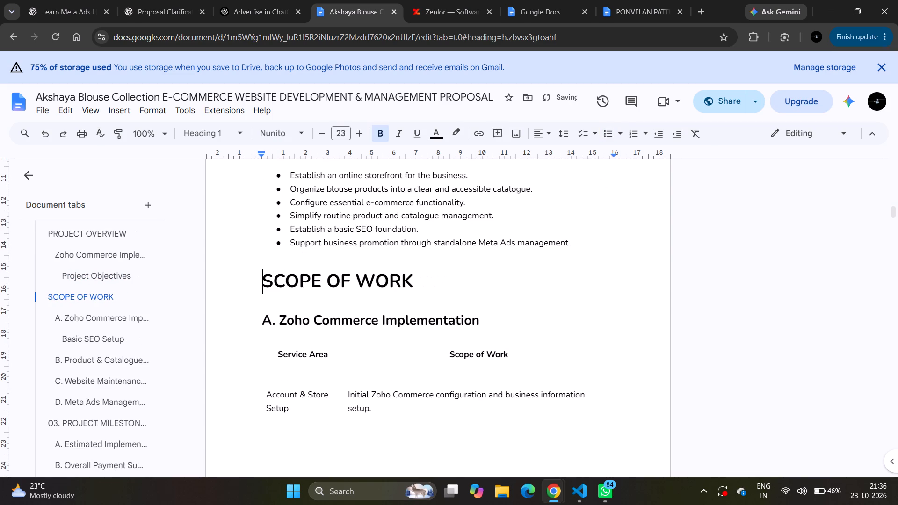
Set the SCOPE OF WORK heading to the Maven Pro font.
triple_click(308, 278)
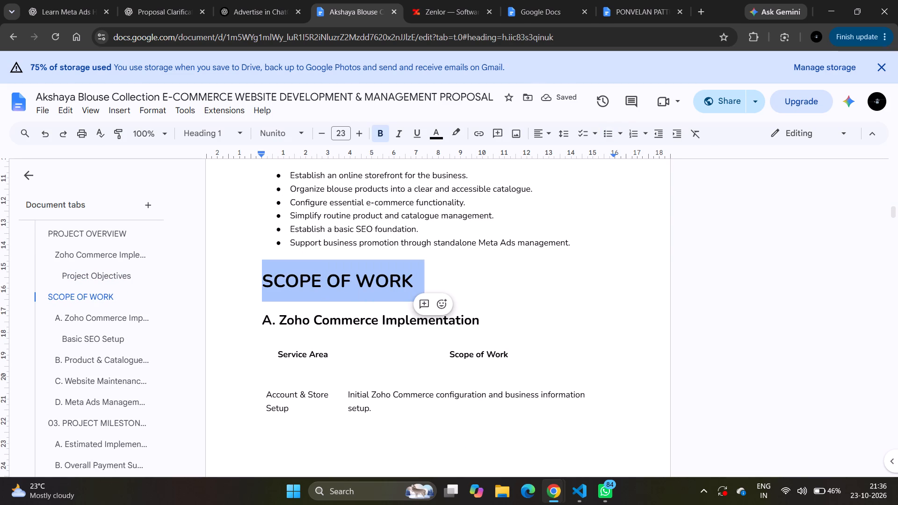
click(268, 139)
click(292, 200)
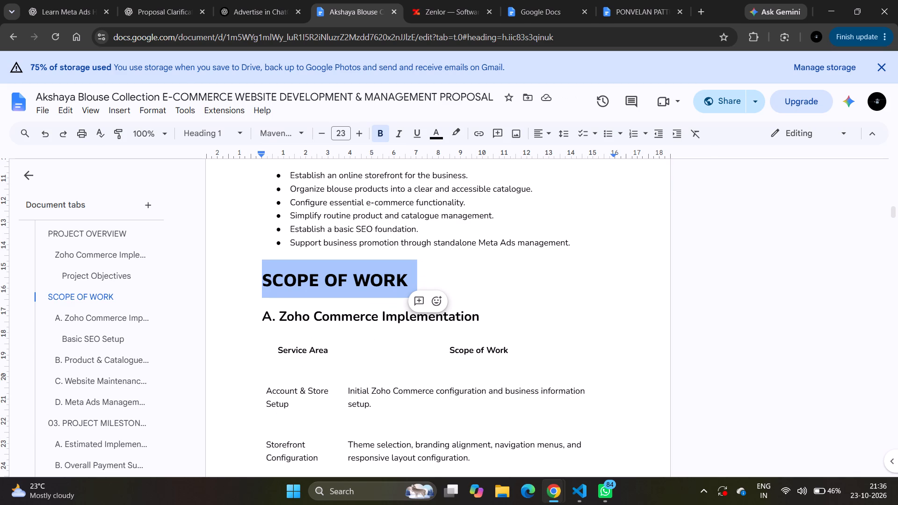
Set the "A. Zoho Commerce Implementation" heading to the Maven Pro font.
click(280, 317)
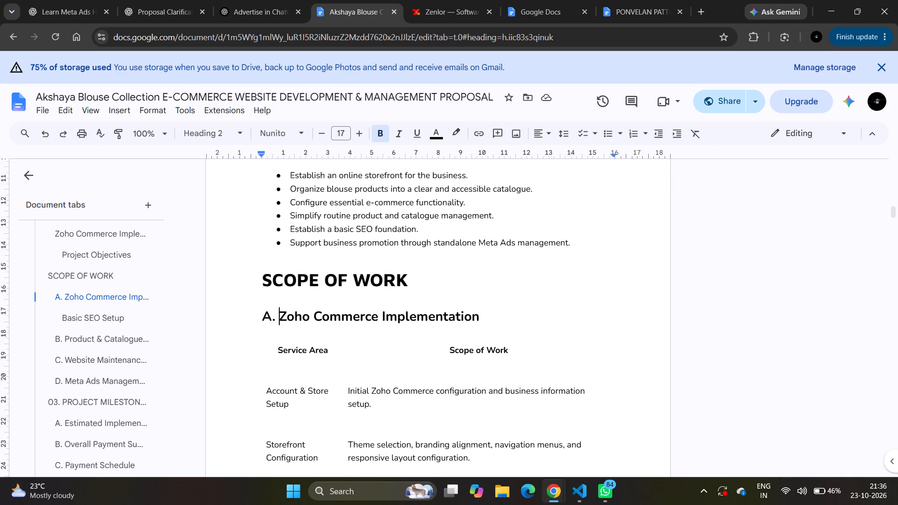
scroll(280, 317, down, 1)
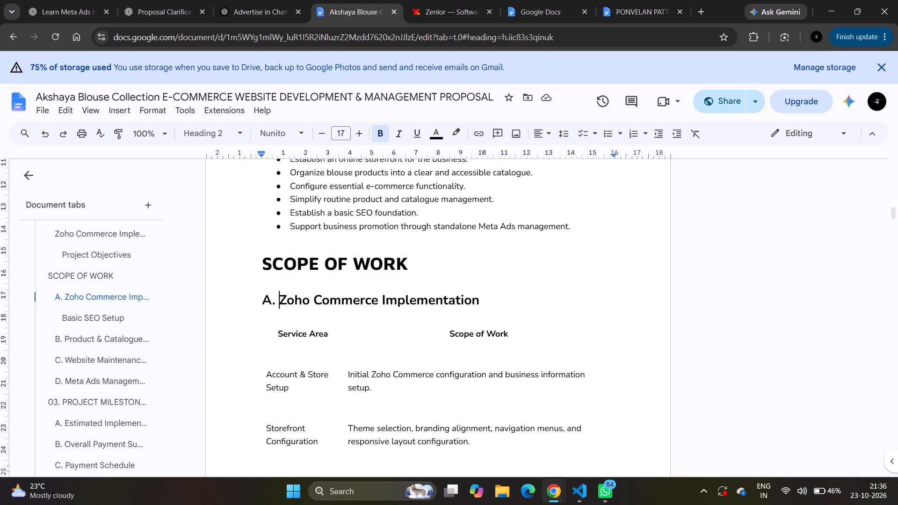
drag(258, 301, 472, 307)
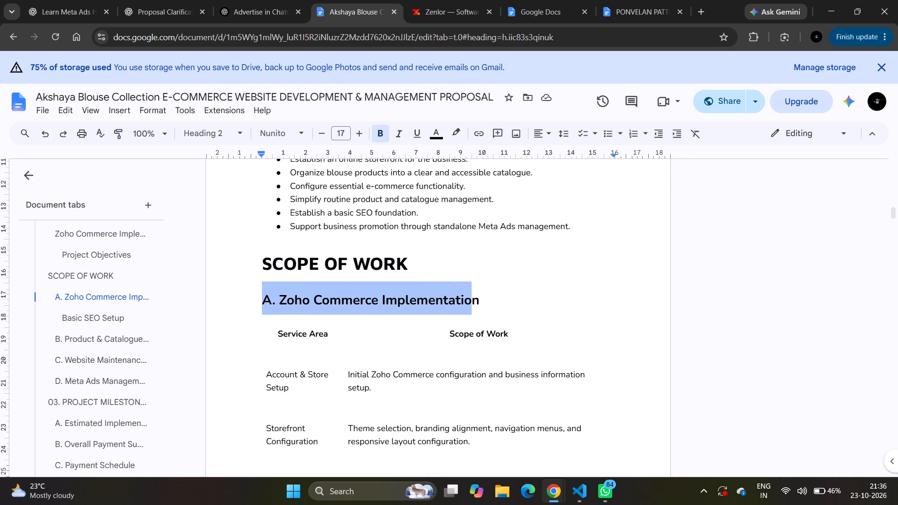
drag(472, 307, 477, 306)
click(317, 137)
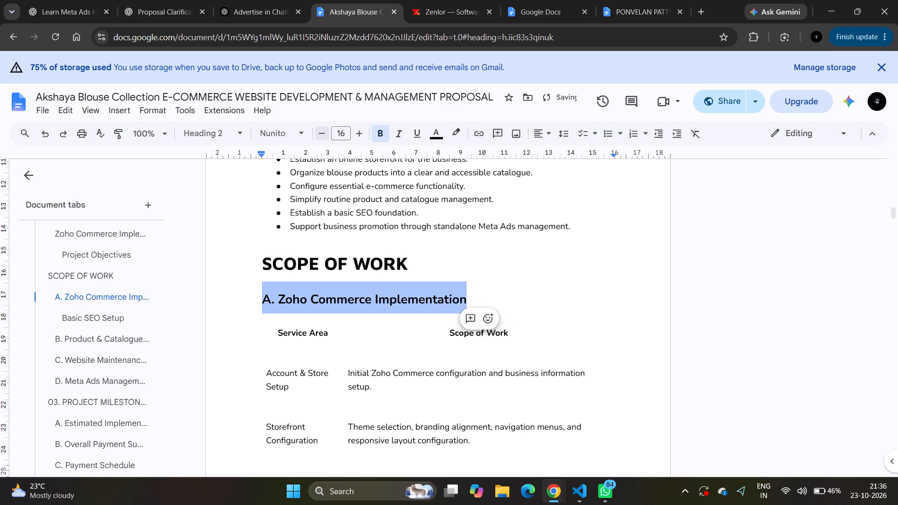
click(359, 133)
click(289, 135)
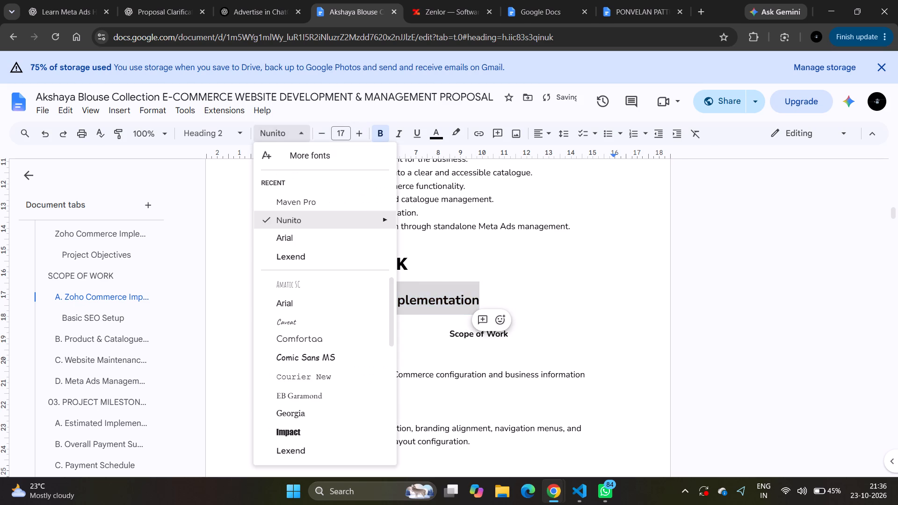
click(293, 199)
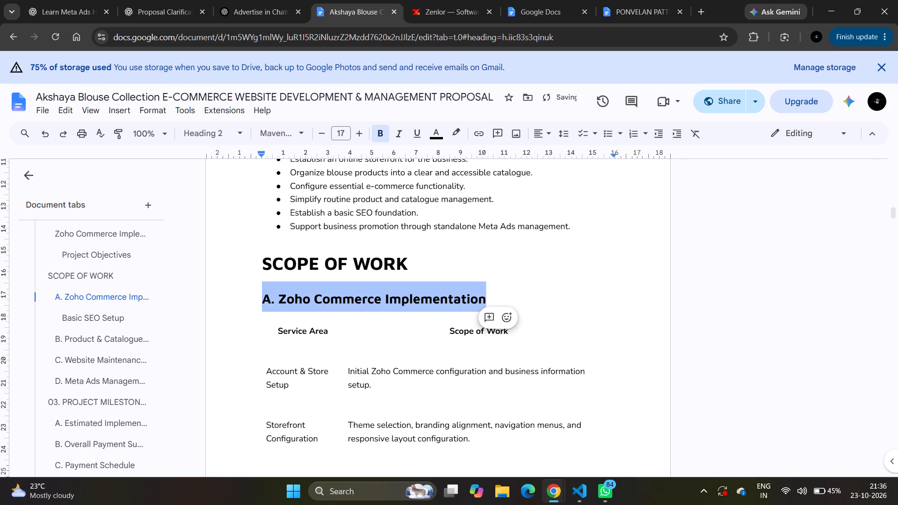
Apply visible black borders to all cells of the Service Area and Scope of Work table.
scroll(354, 278, down, 1)
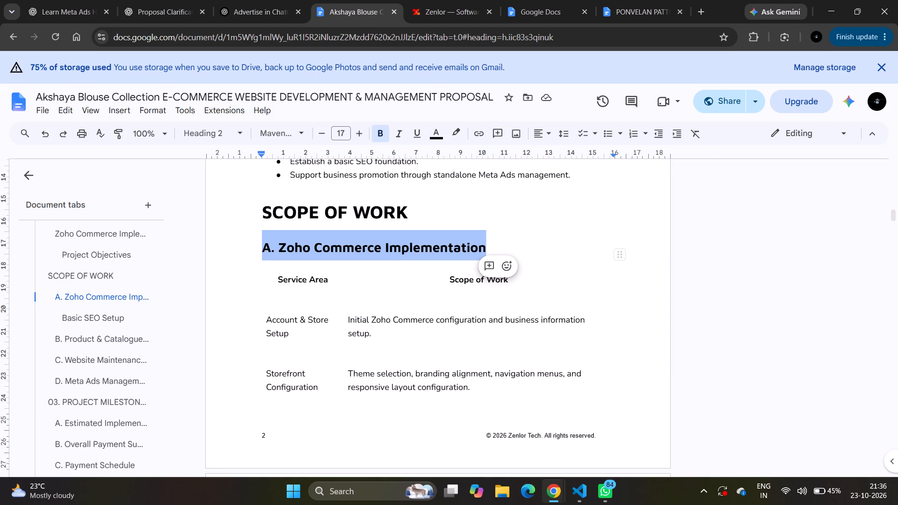
drag(278, 282, 427, 359)
scroll(427, 359, down, 3)
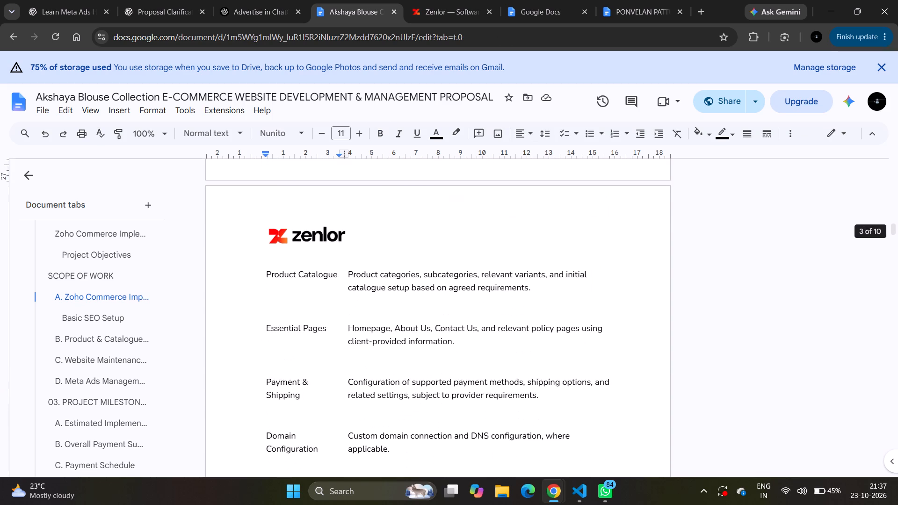
scroll(427, 359, down, 3)
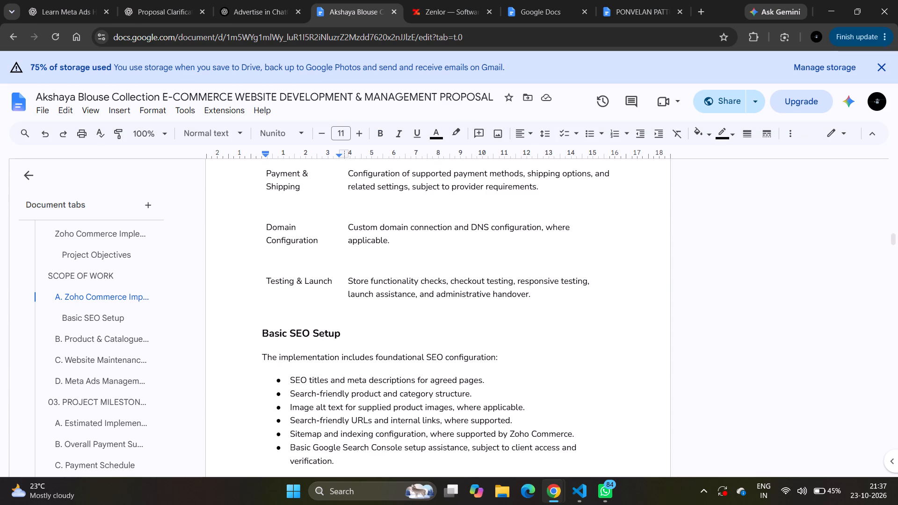
shift+click(543, 293)
scroll(543, 293, up, 8)
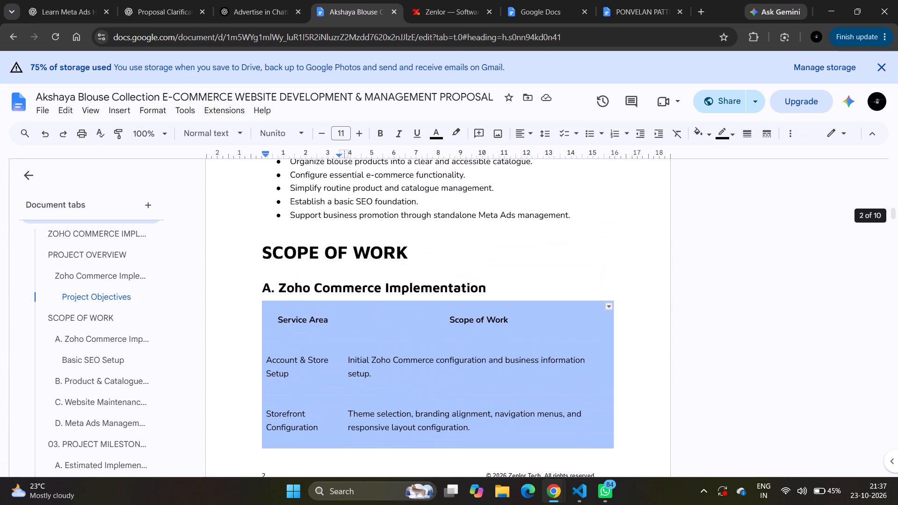
click(609, 305)
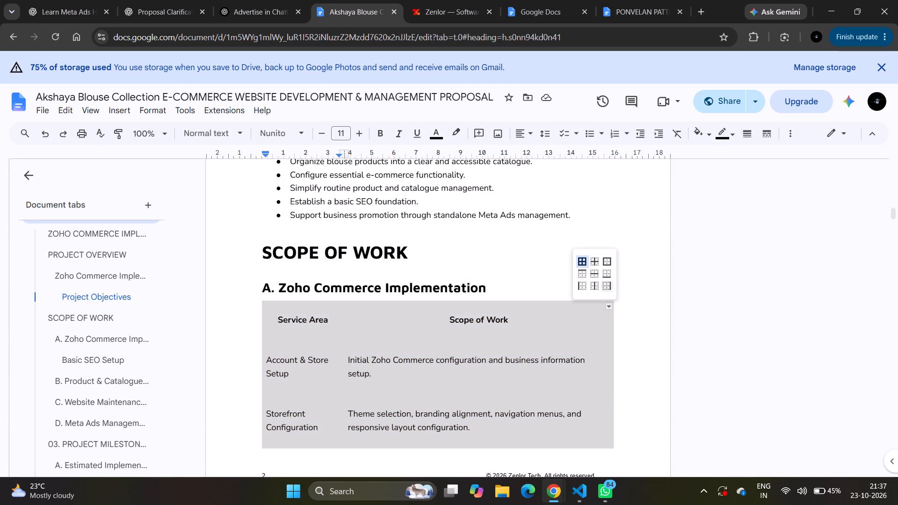
click(583, 259)
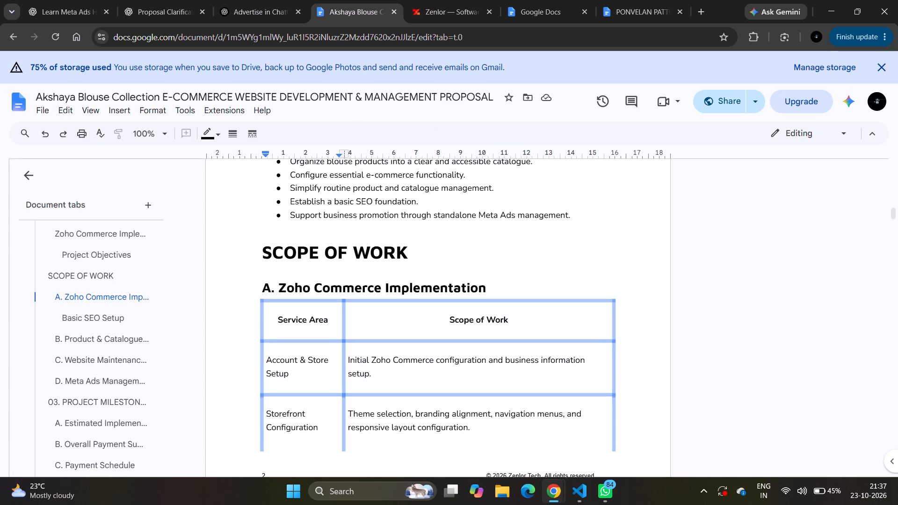
click(234, 131)
click(248, 174)
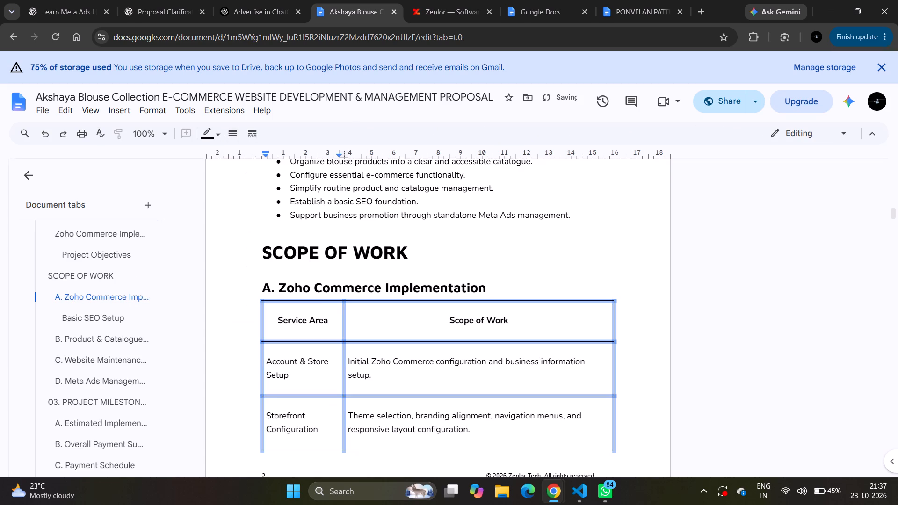
Select the Service Area and Scope of Work header row and open its text colour choices.
drag(278, 323, 392, 332)
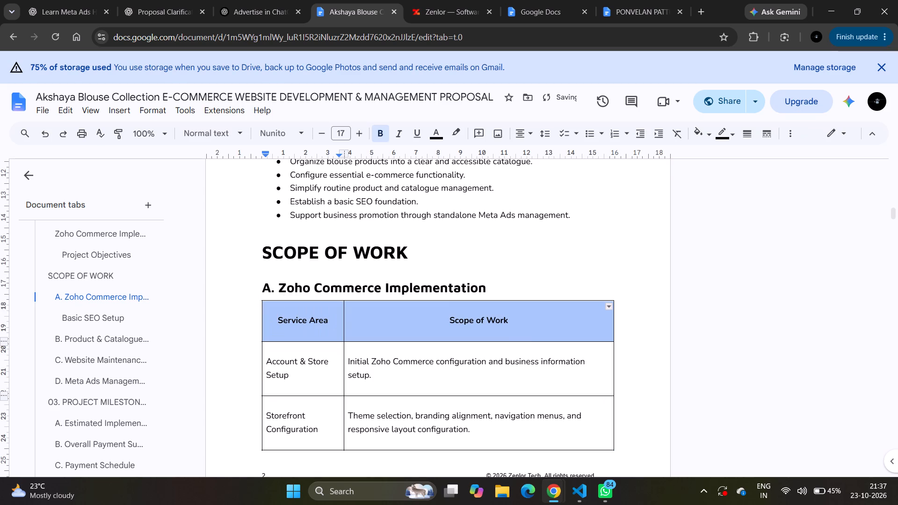
drag(392, 332, 400, 333)
click(435, 134)
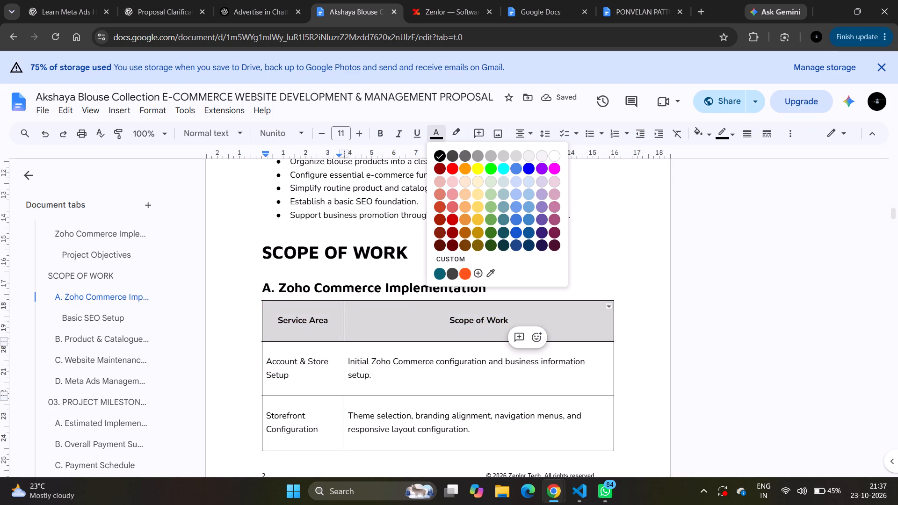
Give the Service Area and Scope of Work header row white text and the custom orange background fill.
click(556, 157)
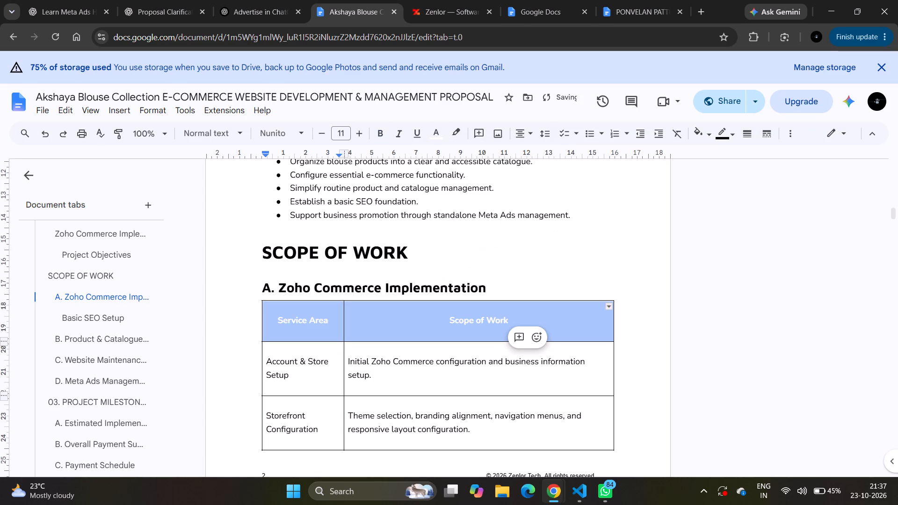
drag(700, 141, 729, 291)
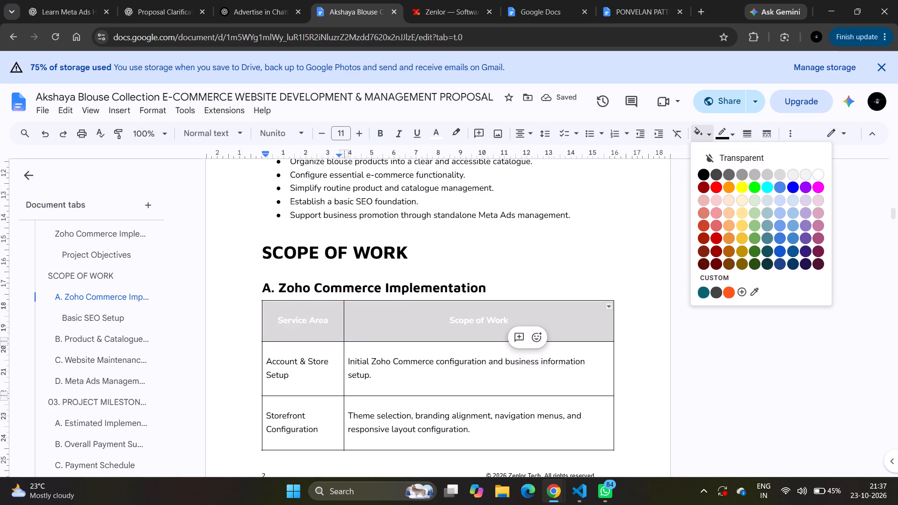
Remove the space before and after paragraphs throughout the Service Area and Scope of Work table.
click(317, 320)
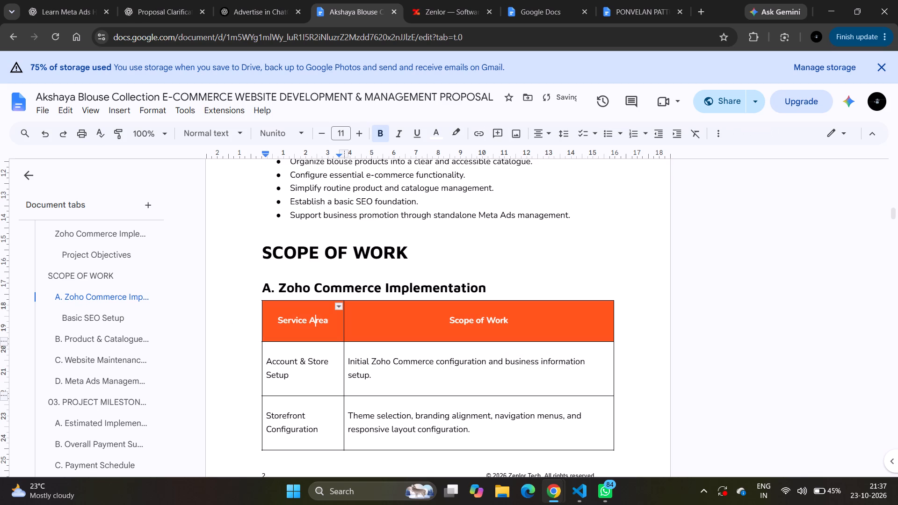
drag(317, 320, 414, 380)
scroll(414, 380, down, 4)
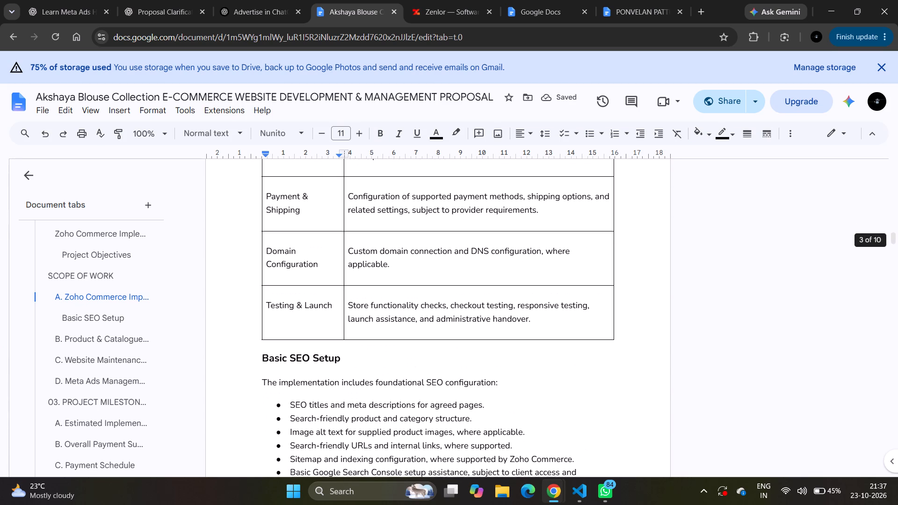
scroll(414, 380, down, 1)
shift+click(543, 321)
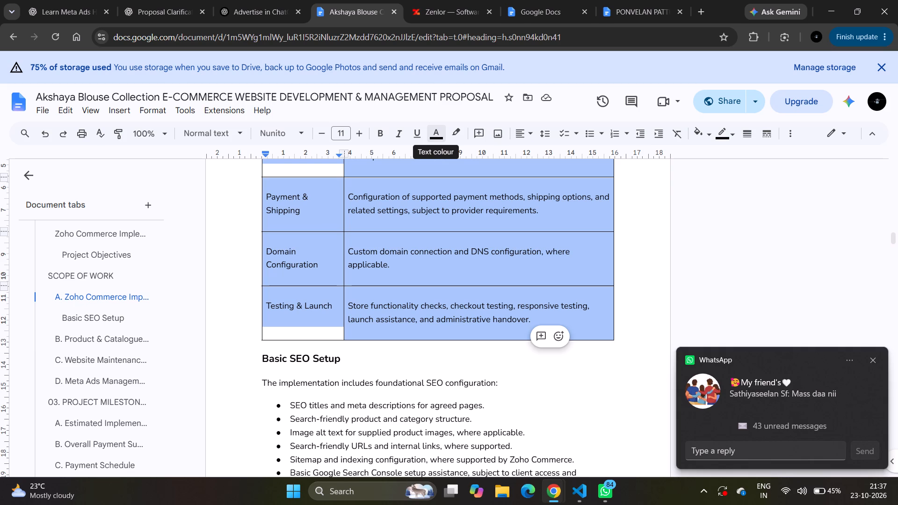
click(541, 132)
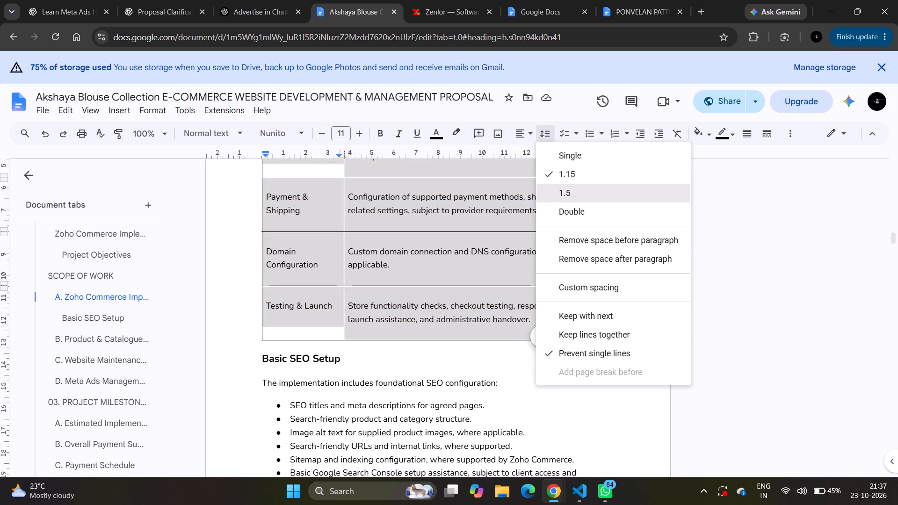
click(559, 244)
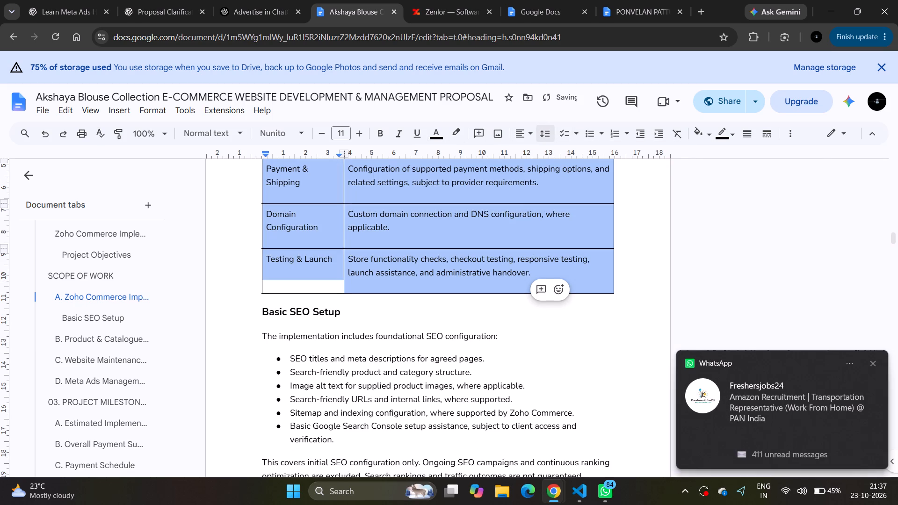
click(548, 135)
click(582, 260)
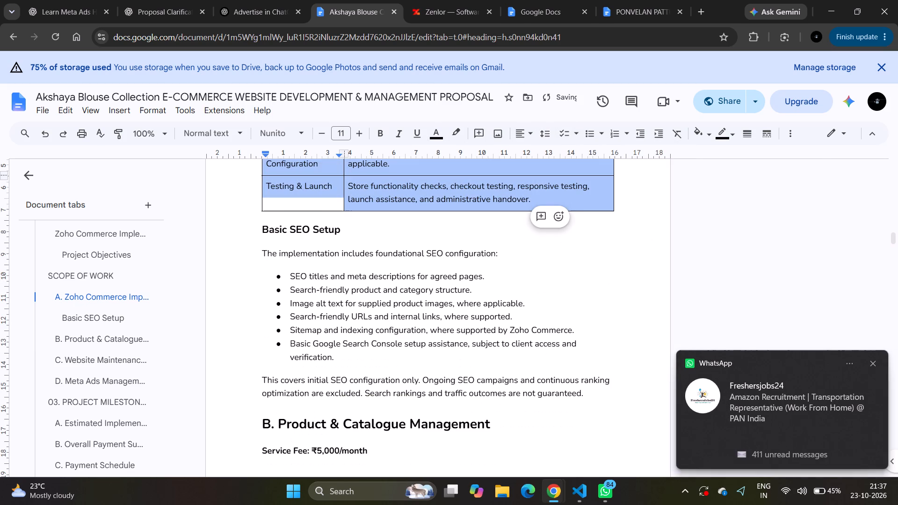
Set the Basic SEO Setup heading to the Maven Pro font.
scroll(582, 260, left, 1)
triple_click(302, 225)
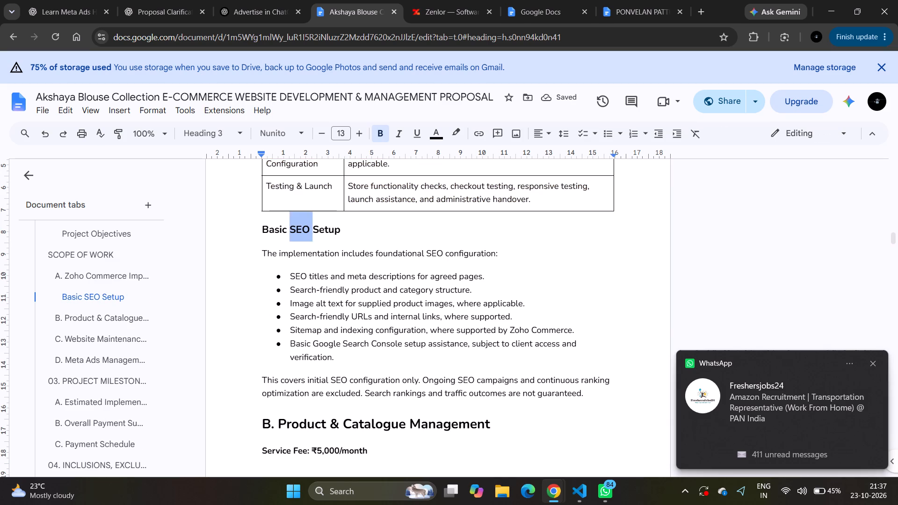
drag(284, 125, 289, 206)
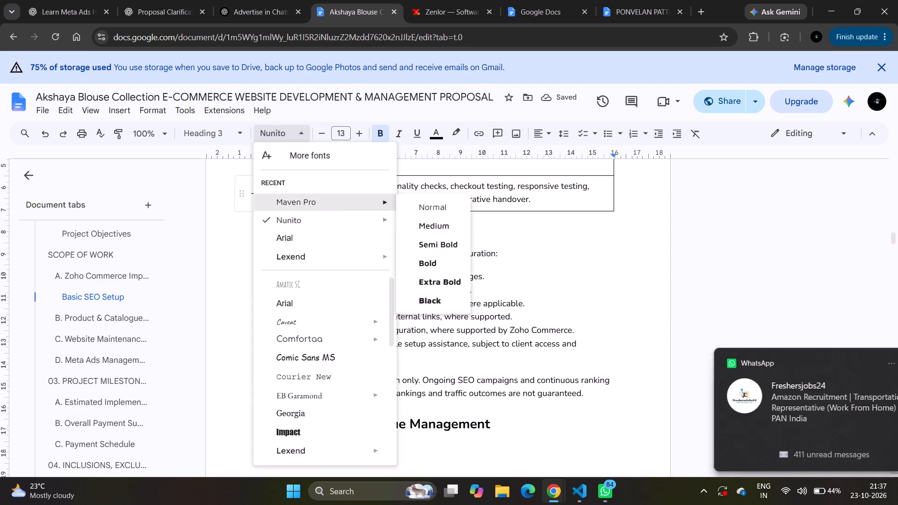
click(302, 277)
Select the "B. Product & Catalogue Management" heading together with the Service Fee line beneath it.
scroll(302, 277, down, 1)
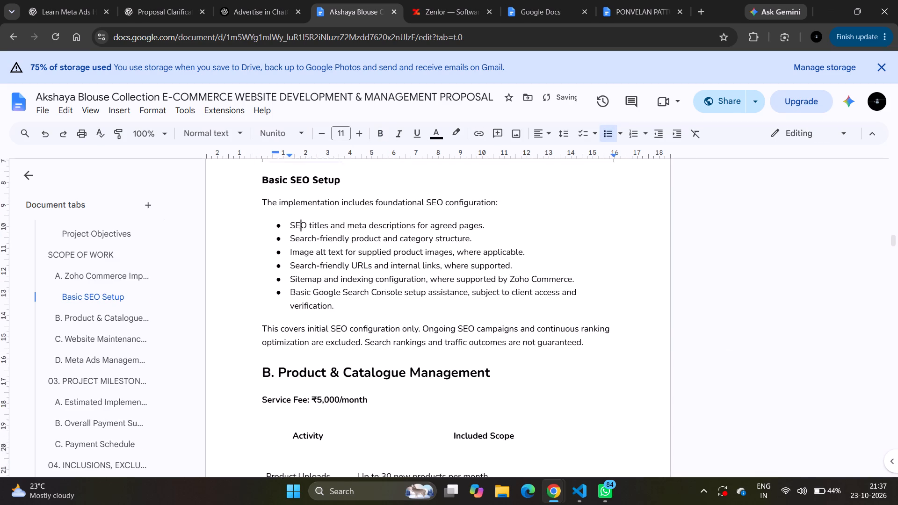
scroll(302, 277, down, 2)
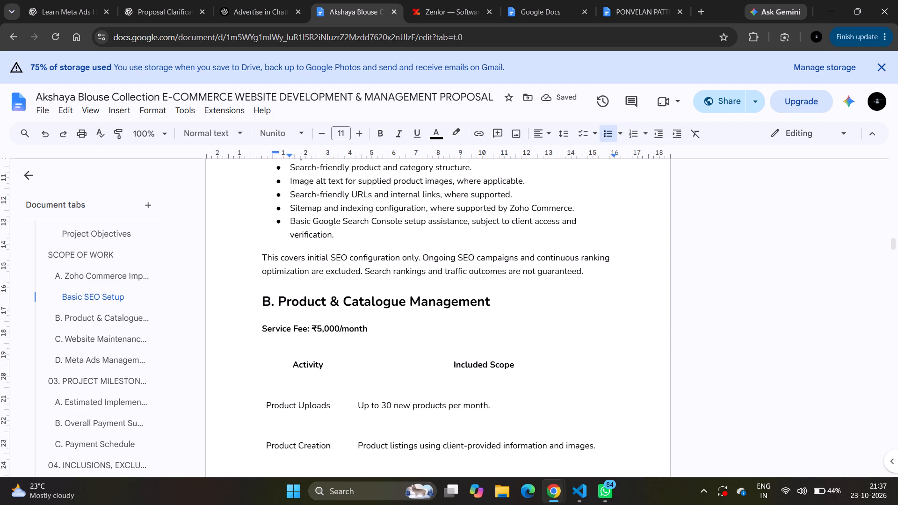
drag(260, 300, 377, 325)
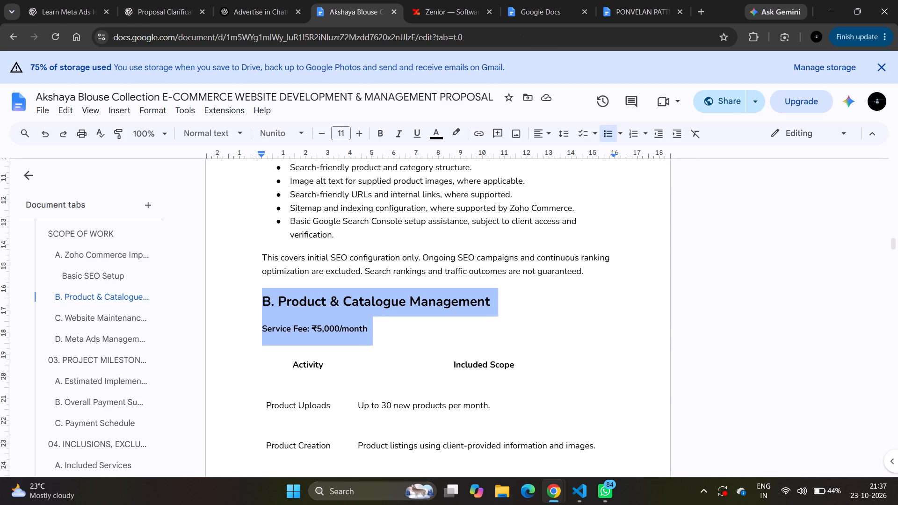
Set the "B. Product & Catalogue Management" heading and its Service Fee line to the Maven Pro font.
drag(377, 325, 379, 320)
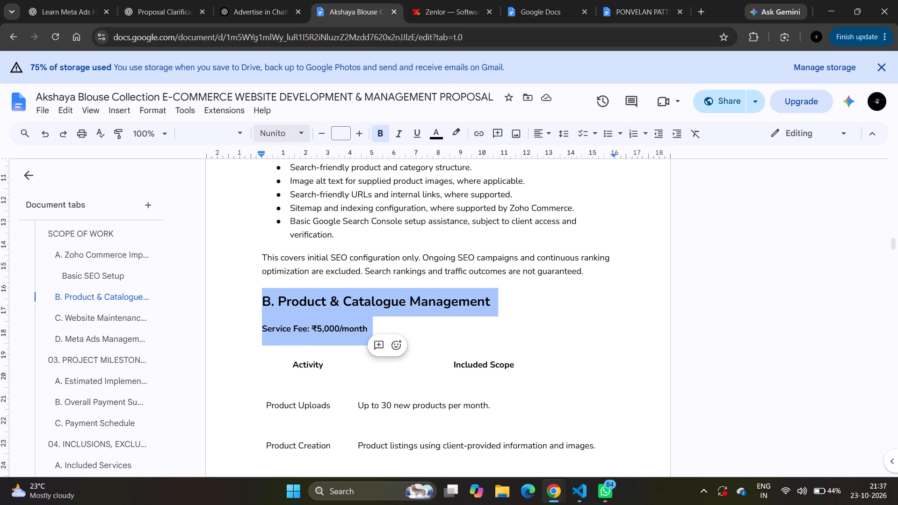
click(277, 134)
click(285, 200)
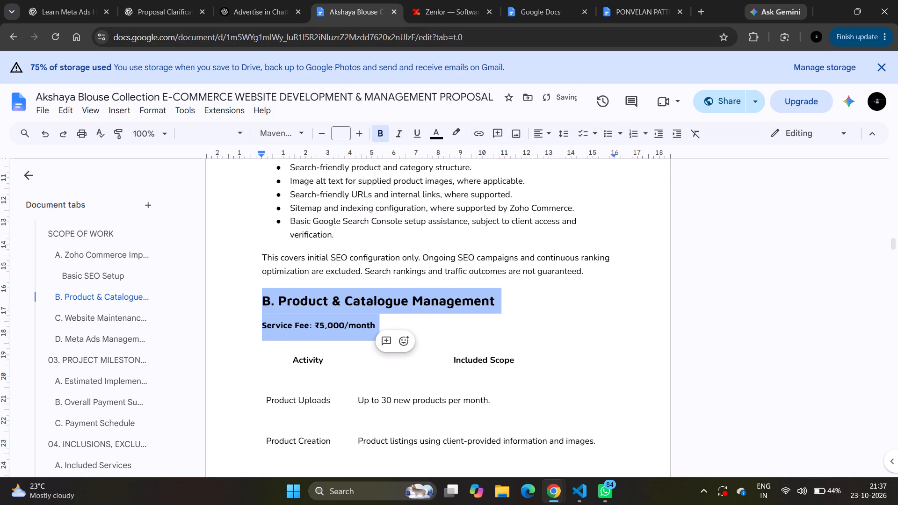
Apply visible black borders to all cells of the Activity and Included Scope table.
scroll(285, 200, down, 1)
click(290, 234)
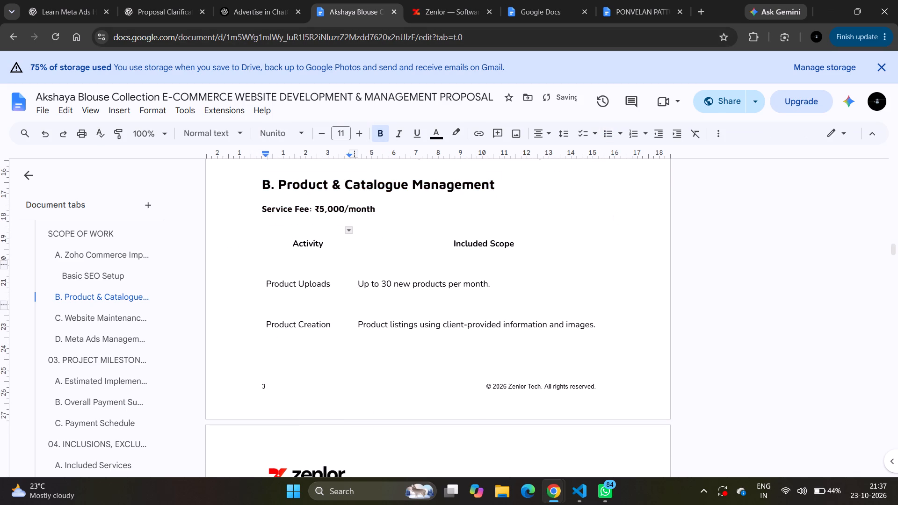
scroll(387, 308, down, 3)
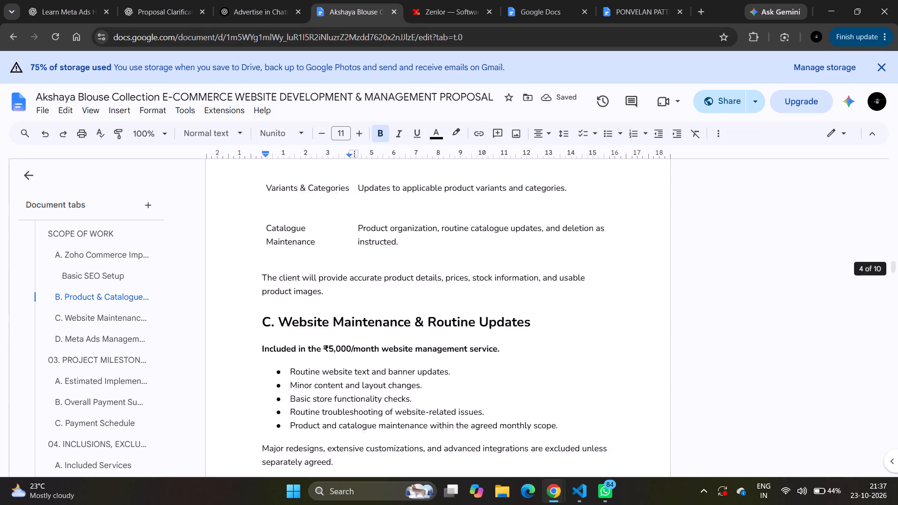
scroll(387, 308, down, 1)
shift+click(407, 204)
scroll(407, 204, up, 3)
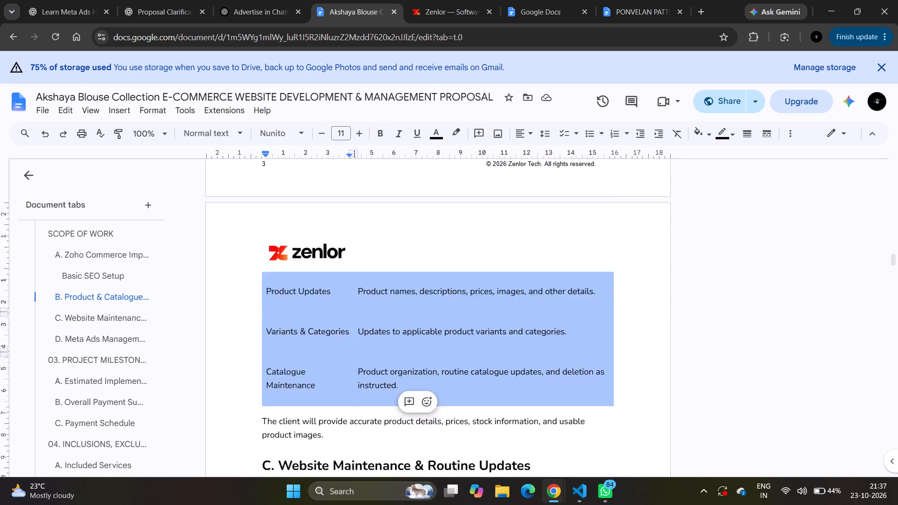
scroll(407, 204, up, 4)
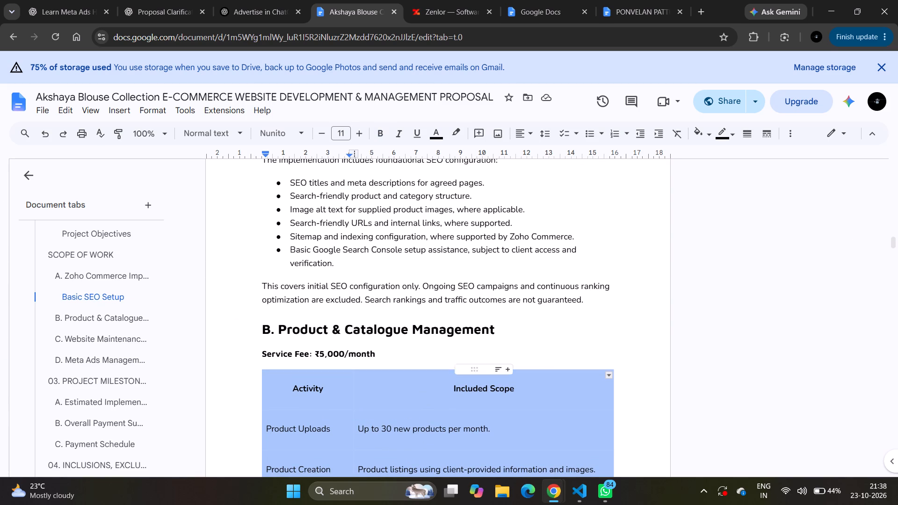
click(609, 376)
click(581, 333)
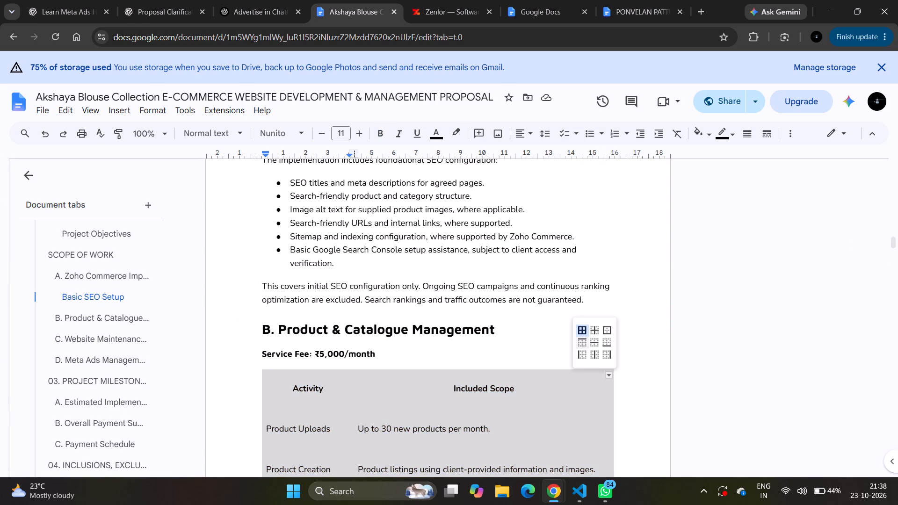
drag(235, 134, 250, 171)
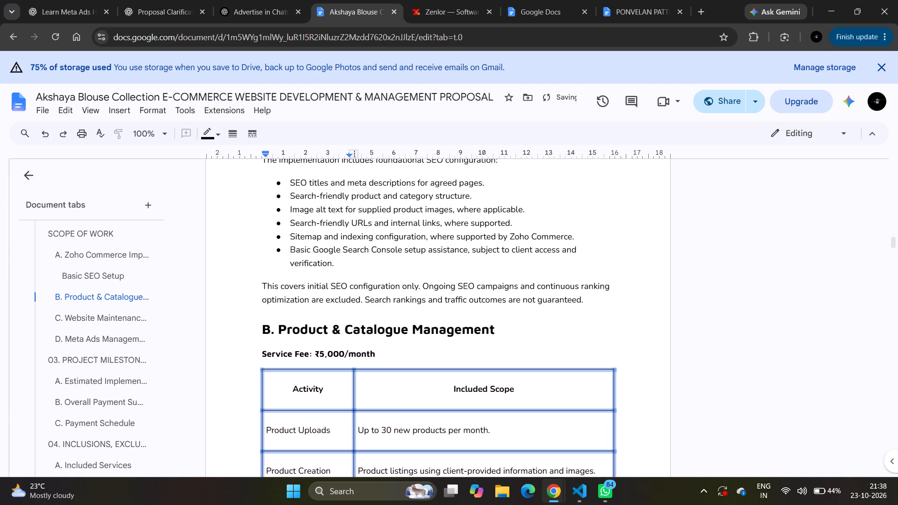
Remove the paragraph spacing before and after the text in every row of the Activity and Included Scope table.
scroll(305, 276, down, 1)
drag(280, 271, 281, 270)
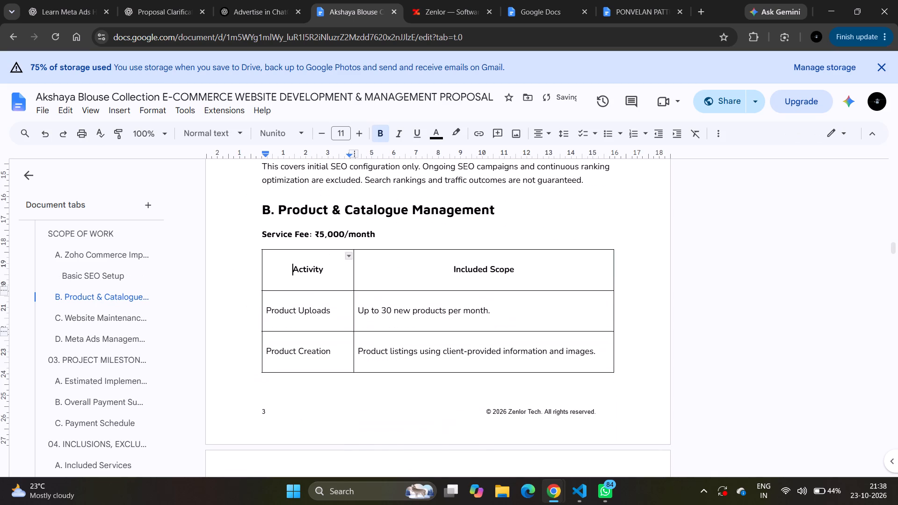
drag(281, 270, 407, 329)
scroll(407, 329, down, 2)
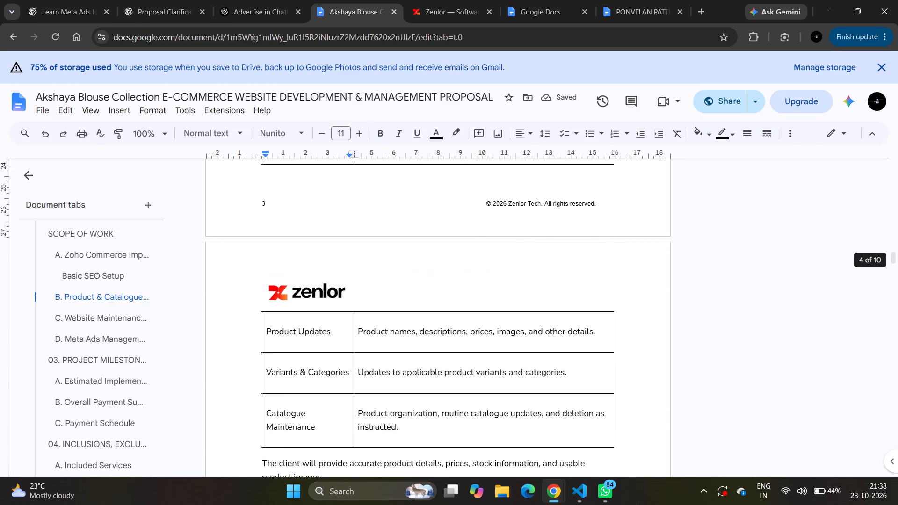
scroll(407, 329, down, 1)
shift+click(398, 342)
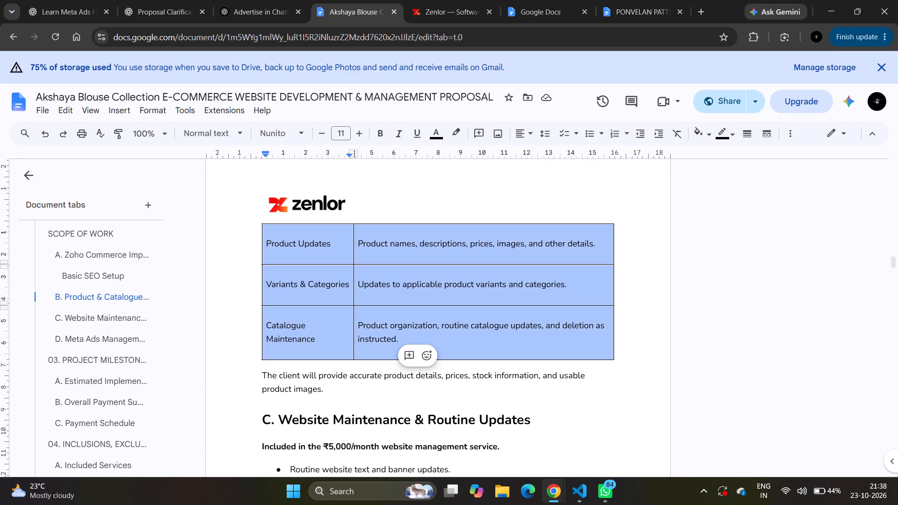
drag(547, 138, 573, 251)
click(545, 131)
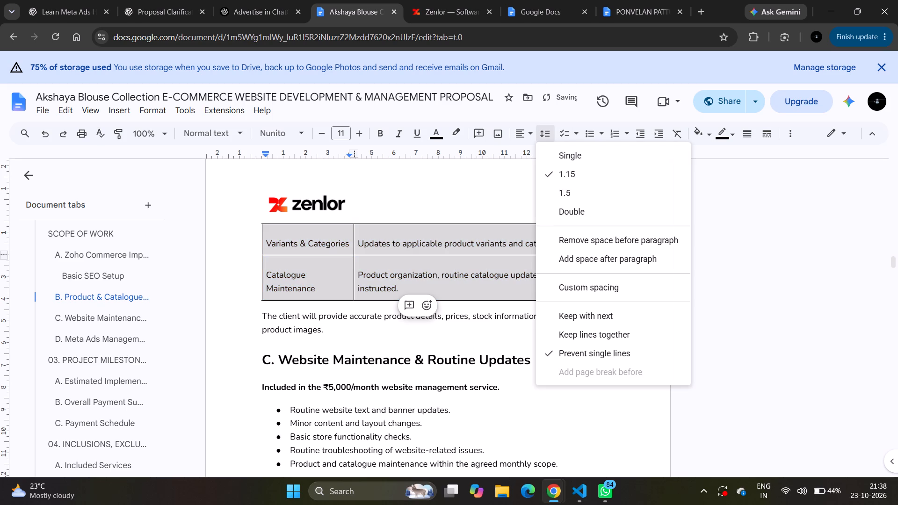
click(558, 234)
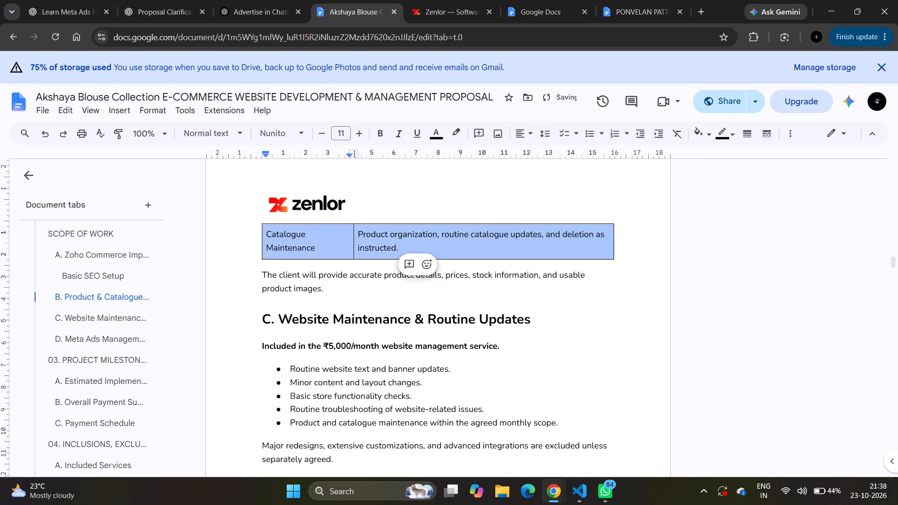
Style the Activity and Included Scope header row with white text and the custom orange background.
scroll(424, 237, up, 4)
click(348, 265)
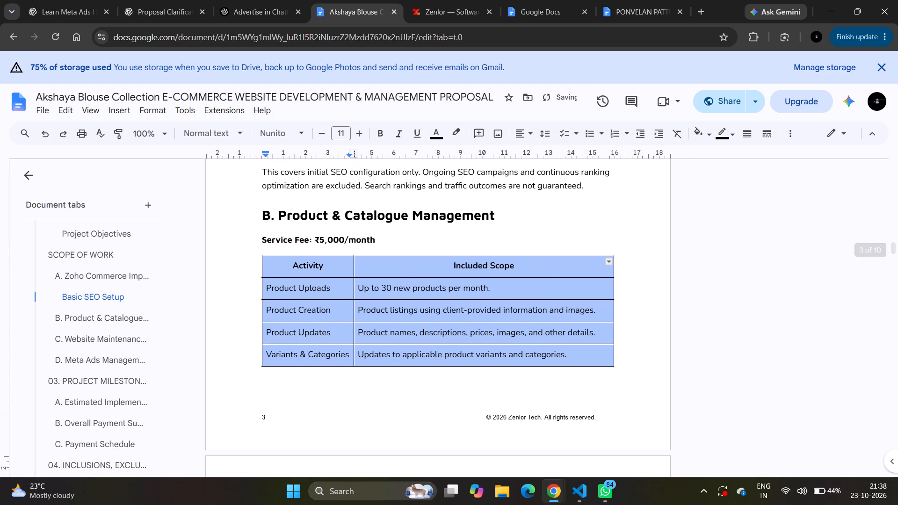
drag(348, 265, 402, 274)
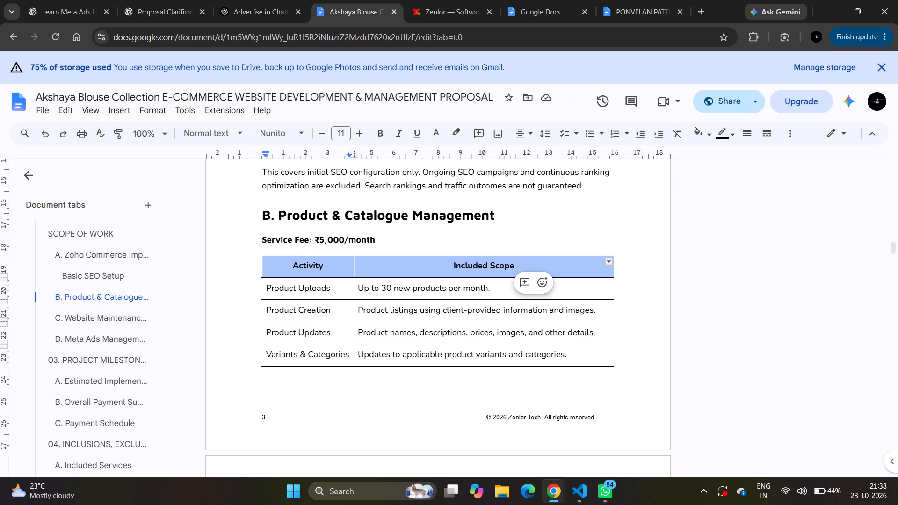
click(441, 137)
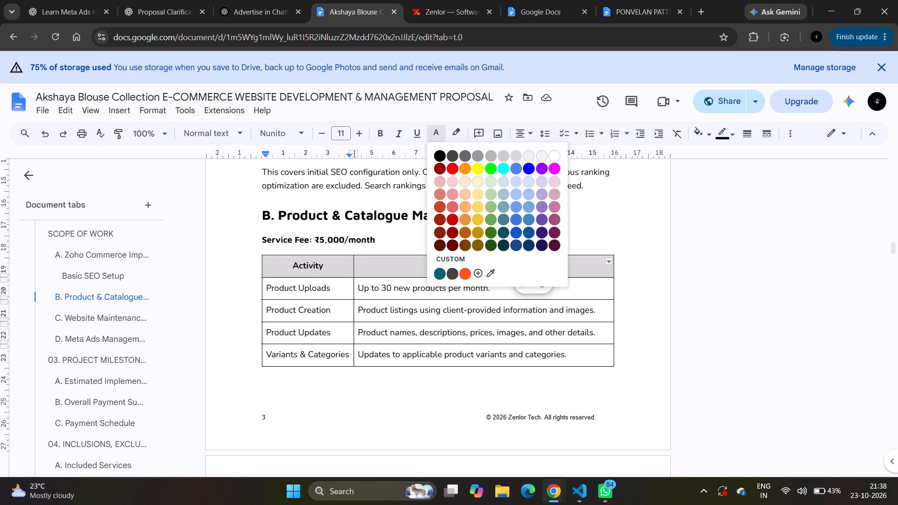
click(556, 155)
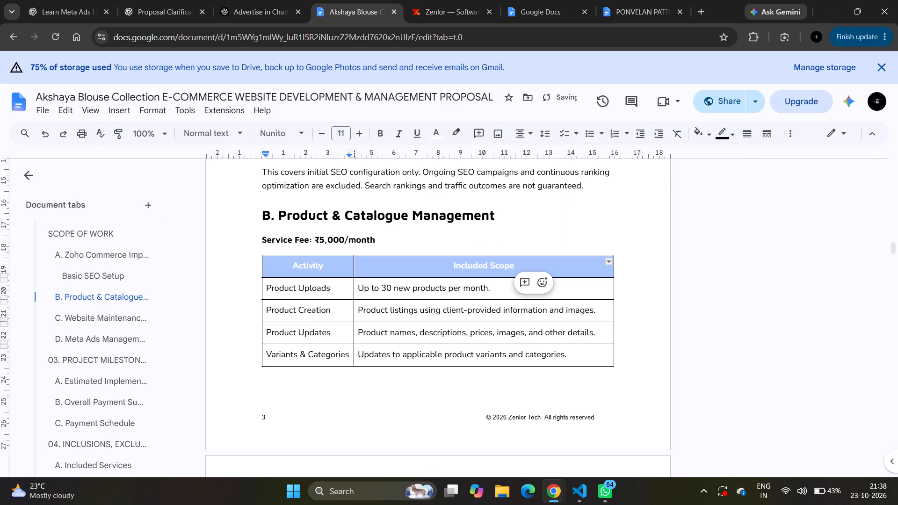
click(701, 138)
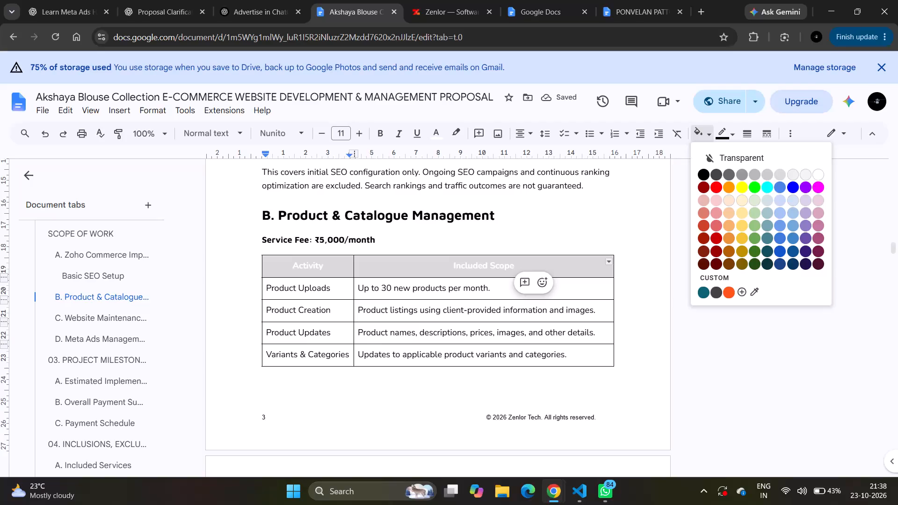
click(726, 290)
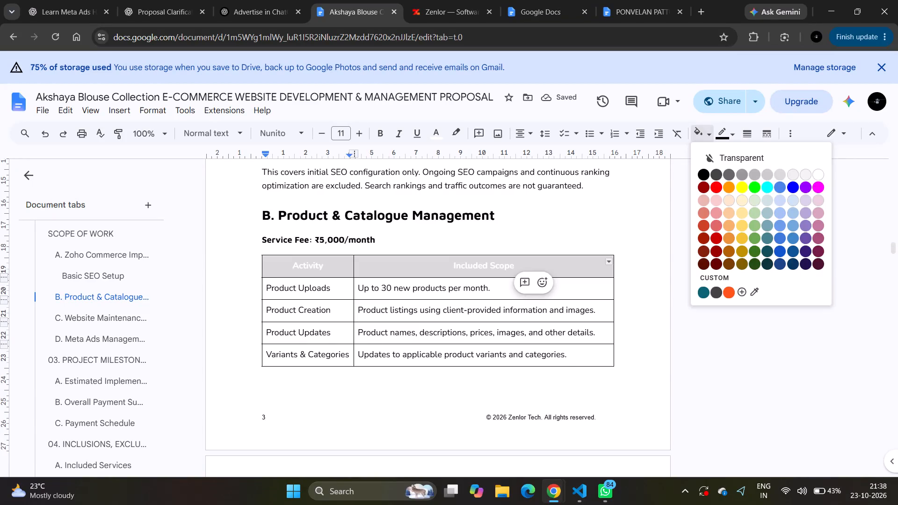
click(620, 346)
scroll(562, 347, down, 2)
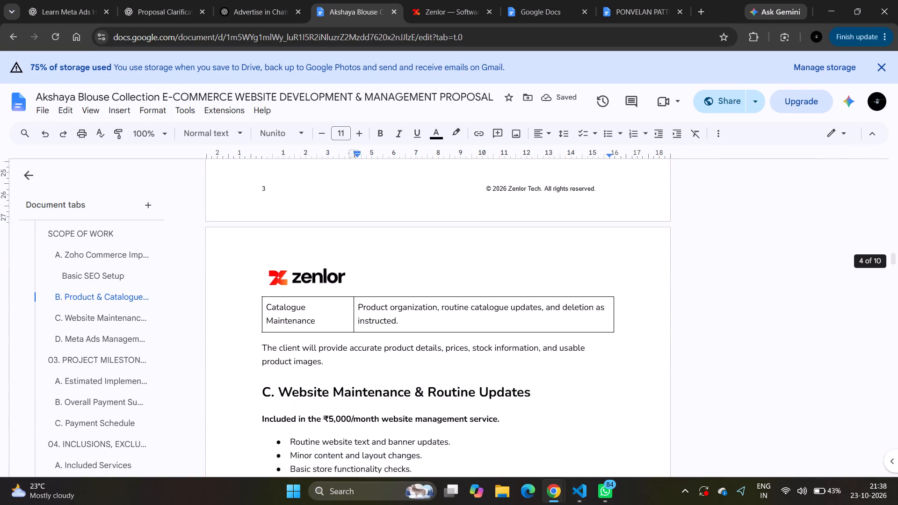
Set the "C. Website Maintenance & Routine Updates" and "D. Meta Ads Management — Standalone Service" headings to the Maven Pro font.
scroll(562, 347, down, 1)
scroll(562, 347, up, 1)
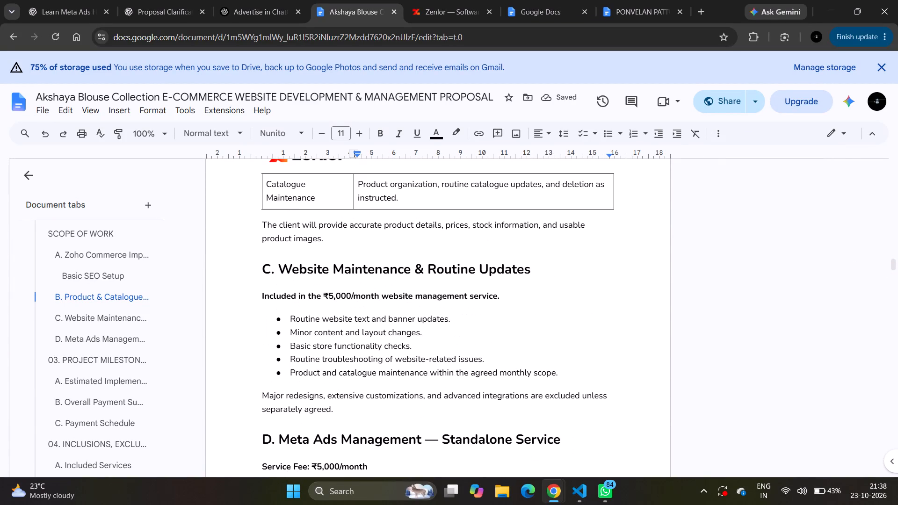
triple_click(354, 271)
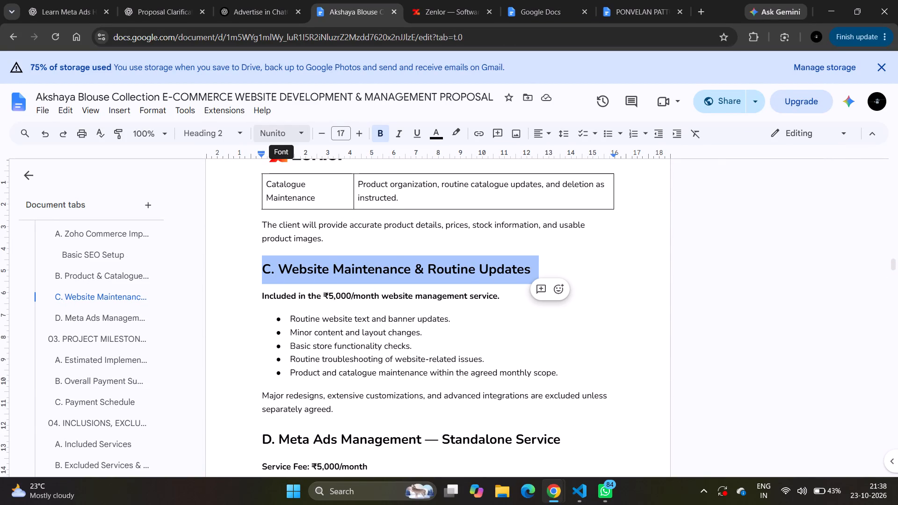
drag(308, 139, 309, 203)
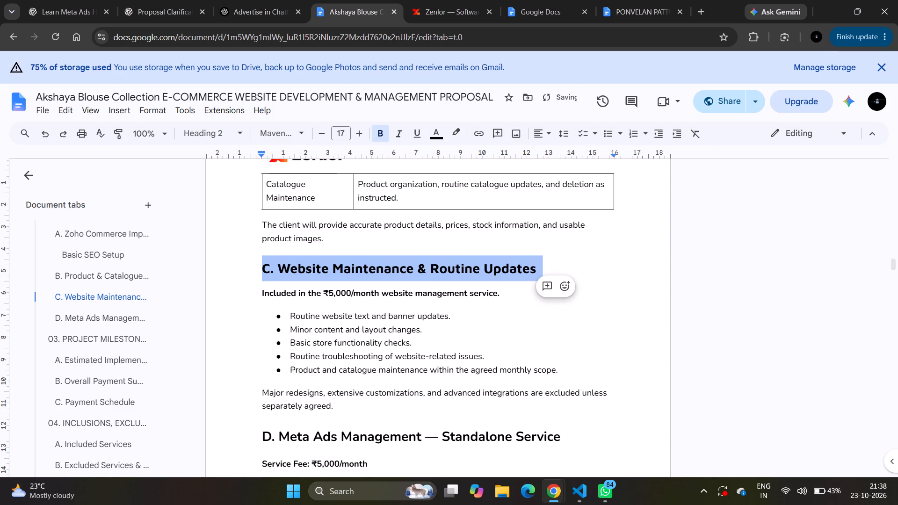
scroll(290, 337, down, 1)
triple_click(290, 337)
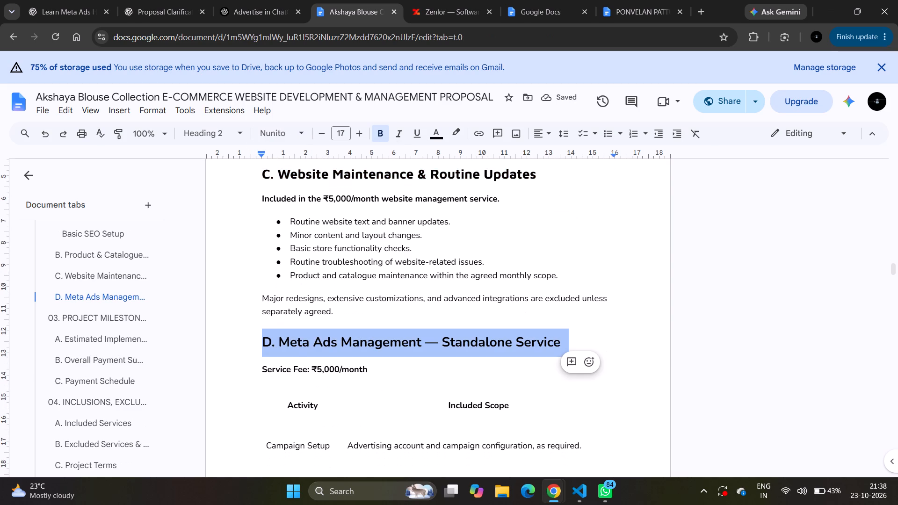
click(289, 132)
click(298, 201)
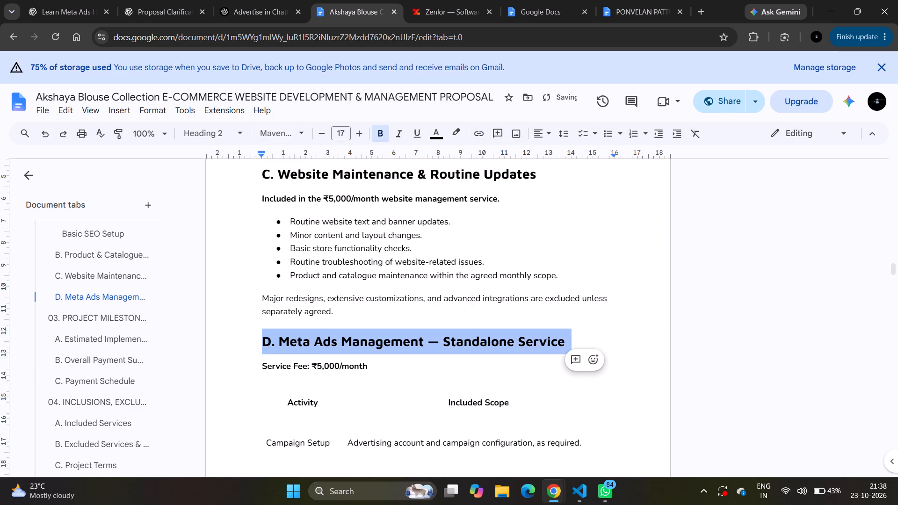
Apply 0.5 pt borders to all cells of the Activity and Included Scope table under the Meta Ads Management heading.
scroll(337, 270, down, 1)
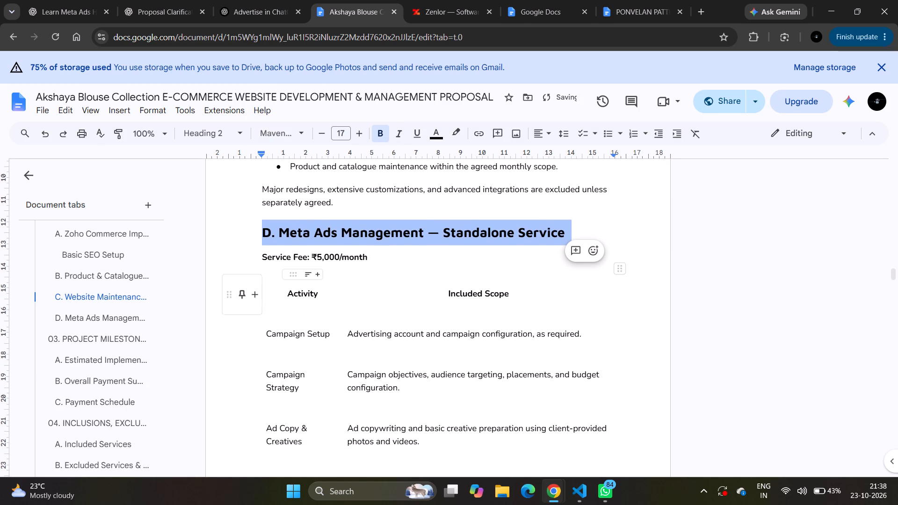
drag(284, 300, 353, 366)
scroll(353, 366, down, 3)
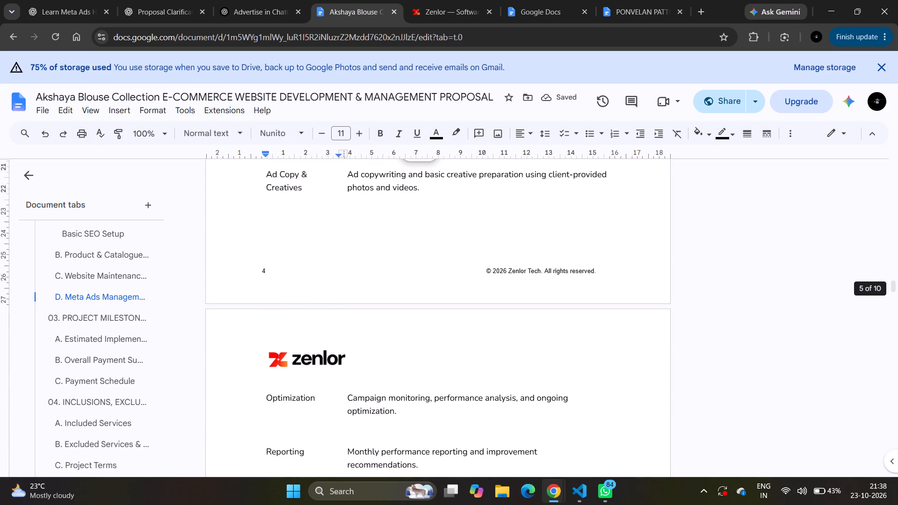
scroll(353, 366, down, 2)
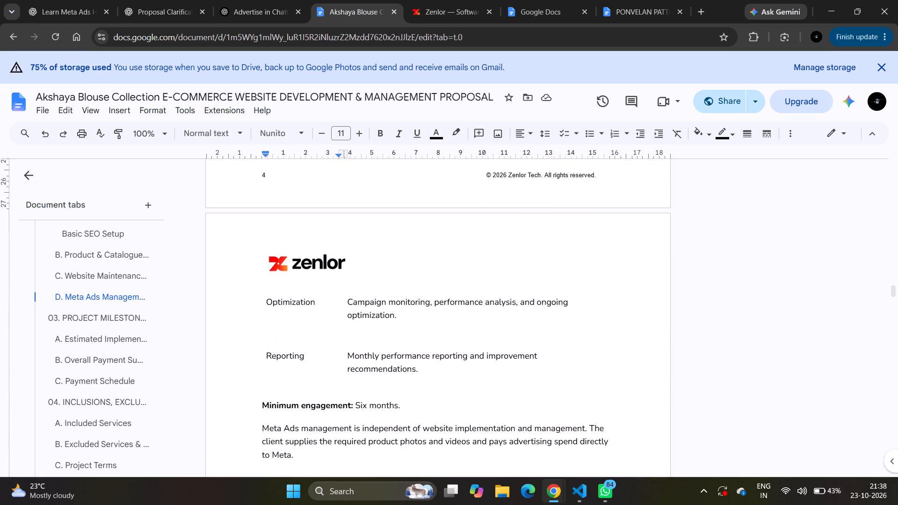
shift+click(434, 368)
scroll(466, 308, up, 5)
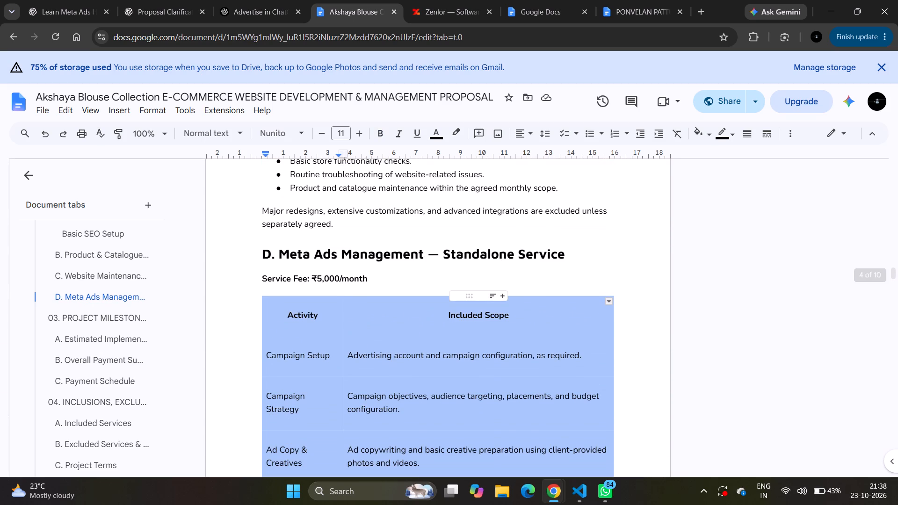
click(608, 303)
click(580, 252)
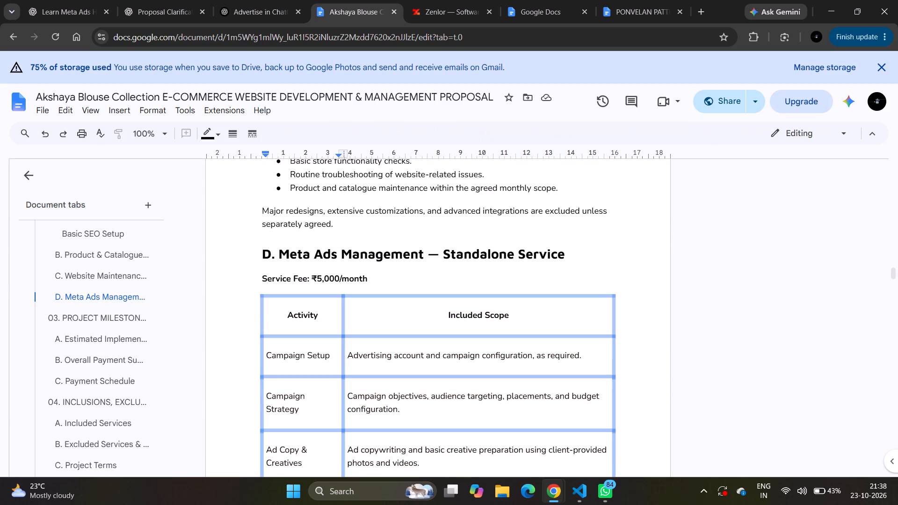
click(238, 135)
click(249, 175)
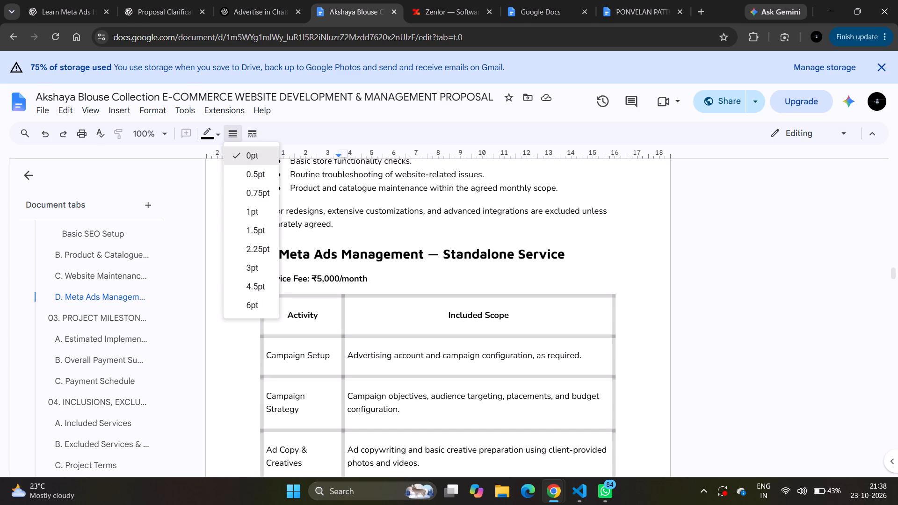
Style the Meta Ads Management table's header row with the custom orange background and white text.
drag(278, 321, 430, 327)
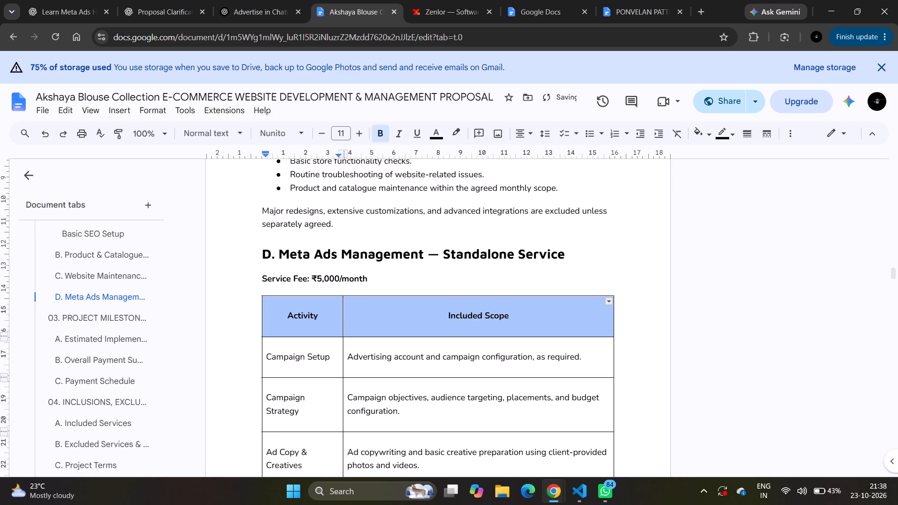
drag(430, 327, 443, 327)
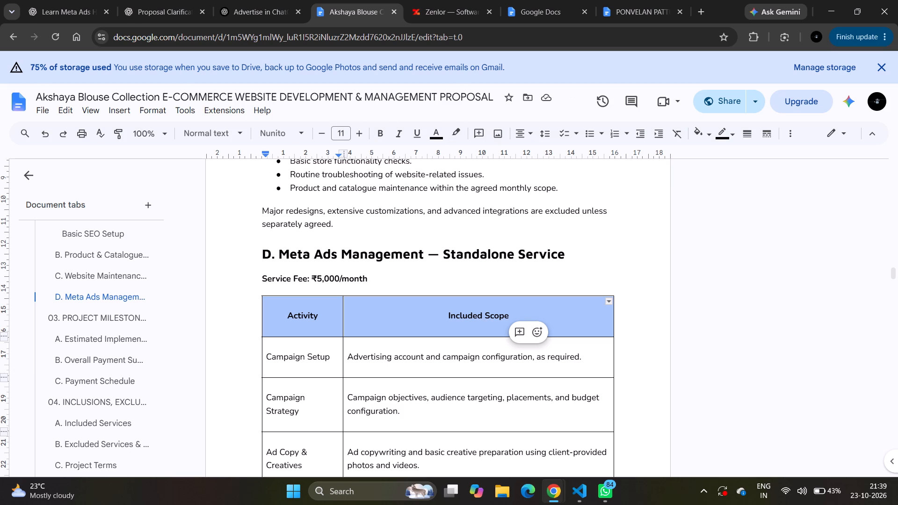
click(702, 140)
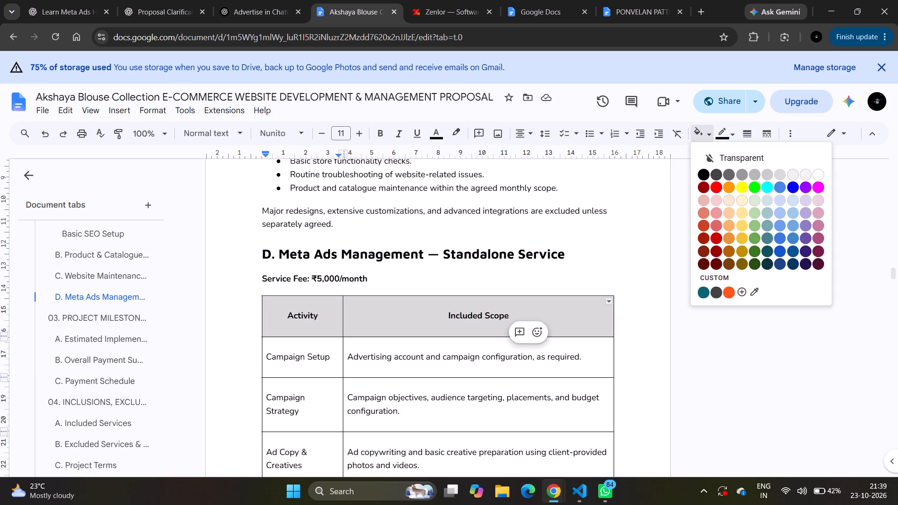
click(727, 292)
click(439, 138)
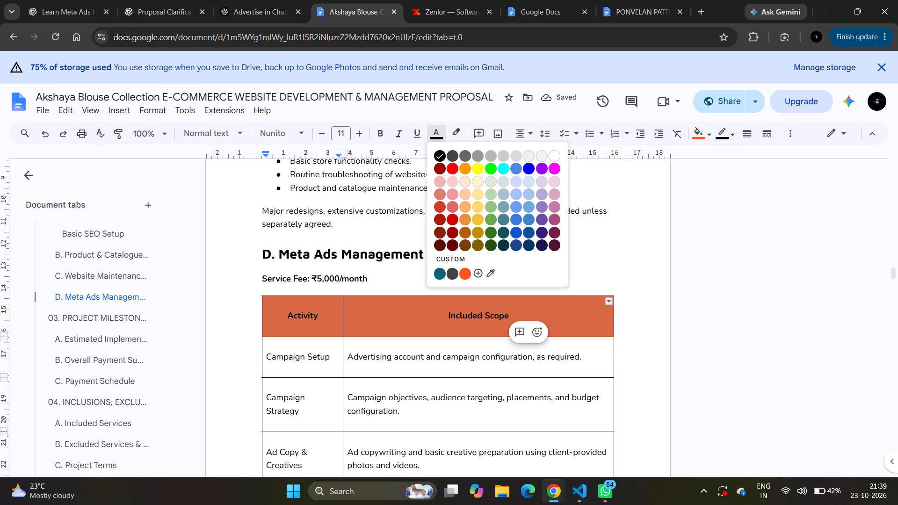
click(553, 158)
Remove the paragraph spacing before and after the text in every row of the Meta Ads Management table.
scroll(442, 365, down, 1)
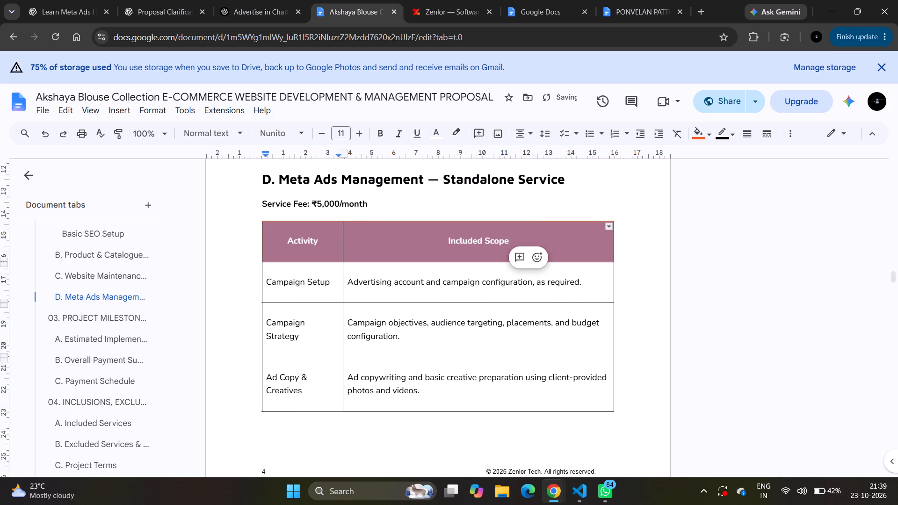
click(287, 241)
drag(287, 241, 436, 347)
scroll(436, 347, down, 3)
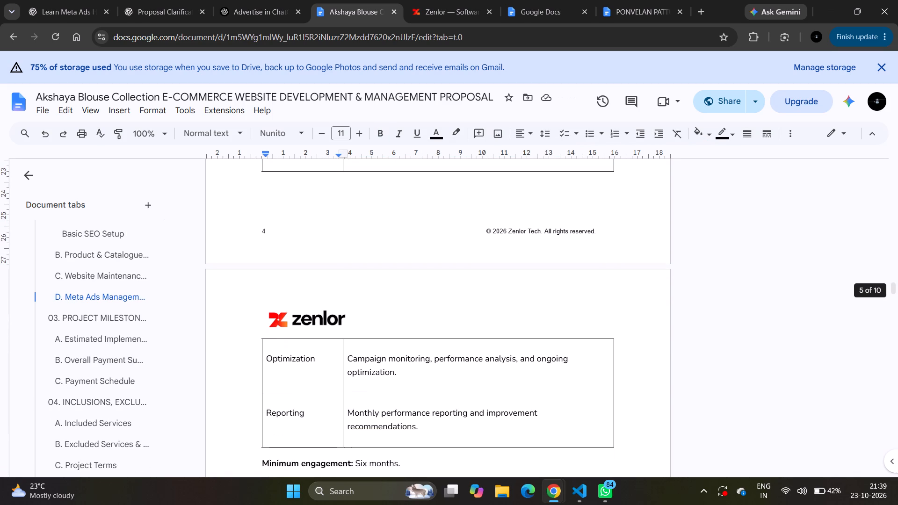
shift+click(420, 425)
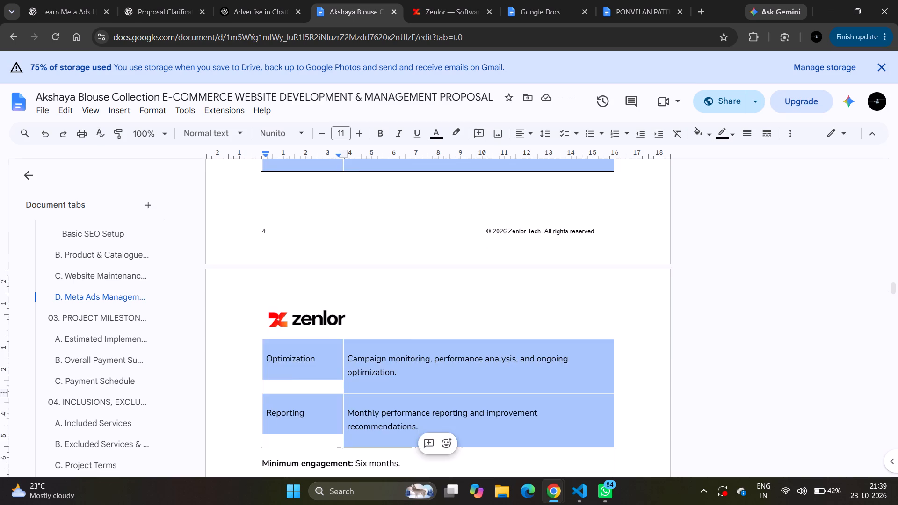
scroll(492, 290, up, 3)
click(545, 137)
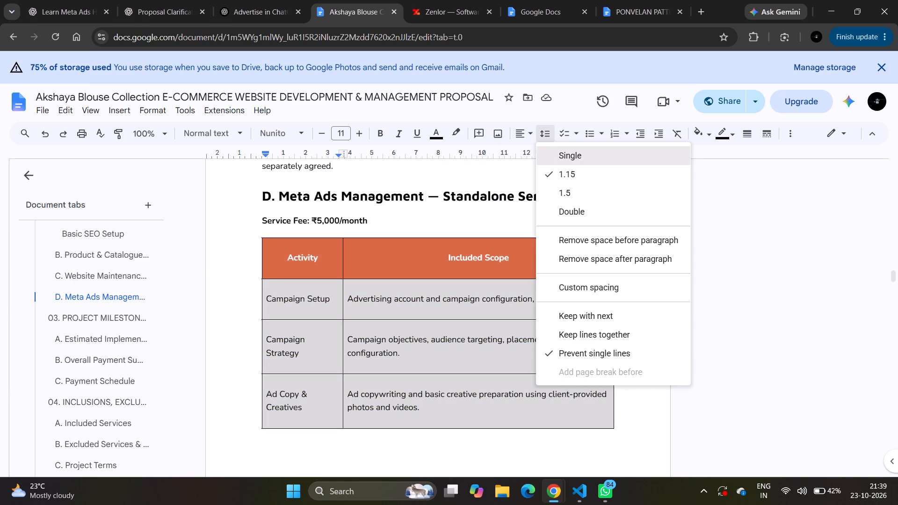
click(548, 241)
click(549, 142)
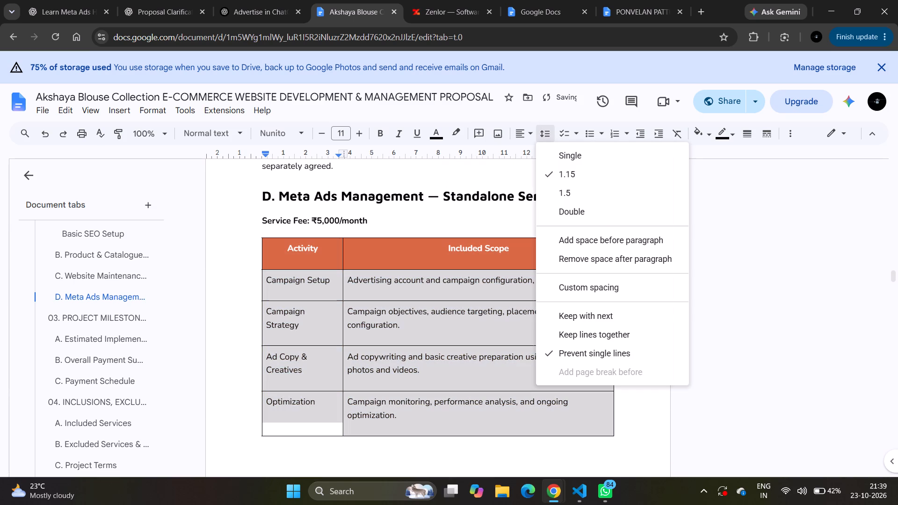
click(560, 253)
scroll(500, 255, down, 2)
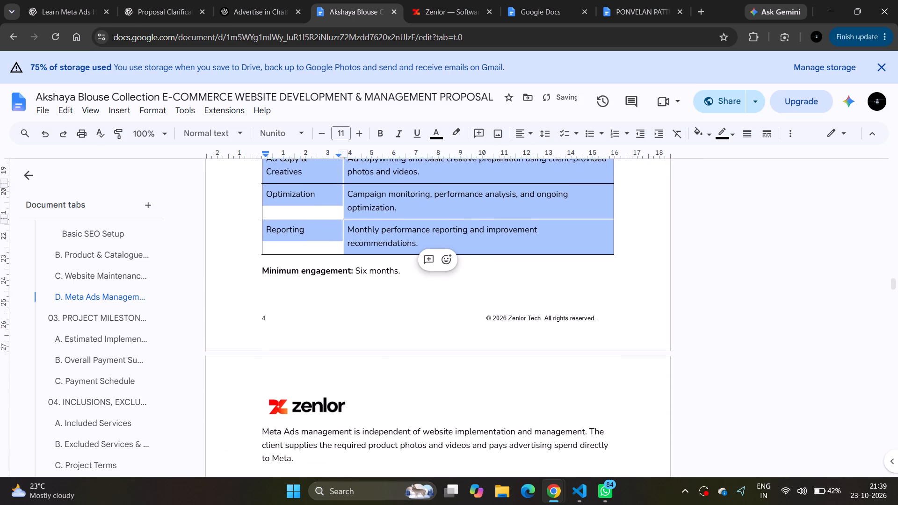
click(427, 290)
Delete the divider line above the Project Milestones & Payment Terms heading.
scroll(371, 365, down, 1)
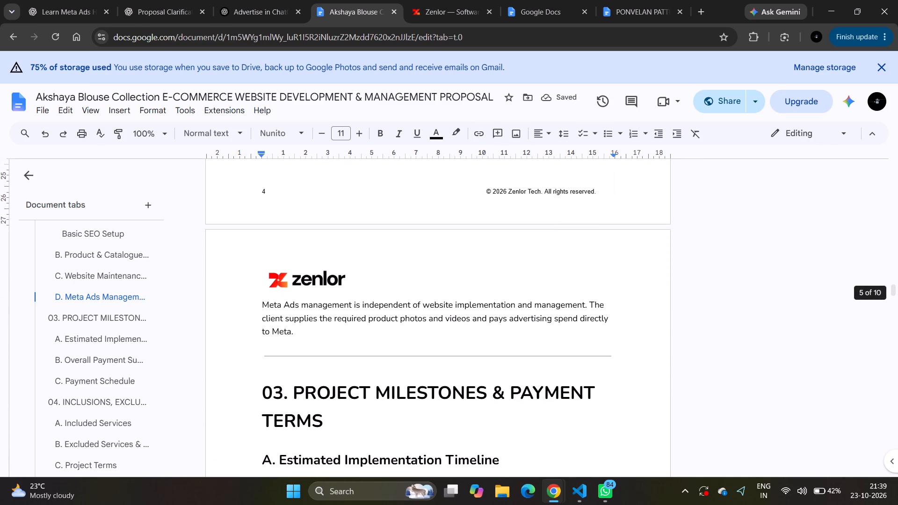
click(635, 342)
key(BackSpace)
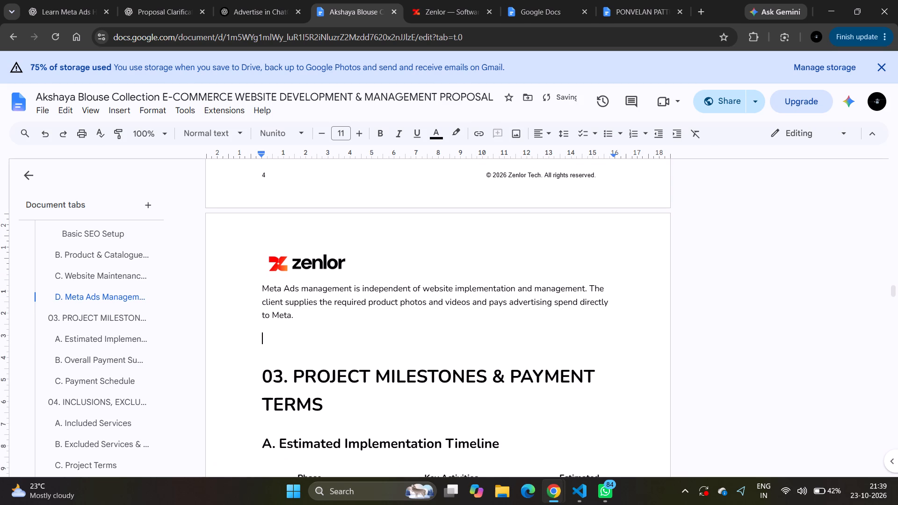
Remove the empty line above the Project Milestones & Payment Terms heading.
key(BackSpace)
click(381, 366)
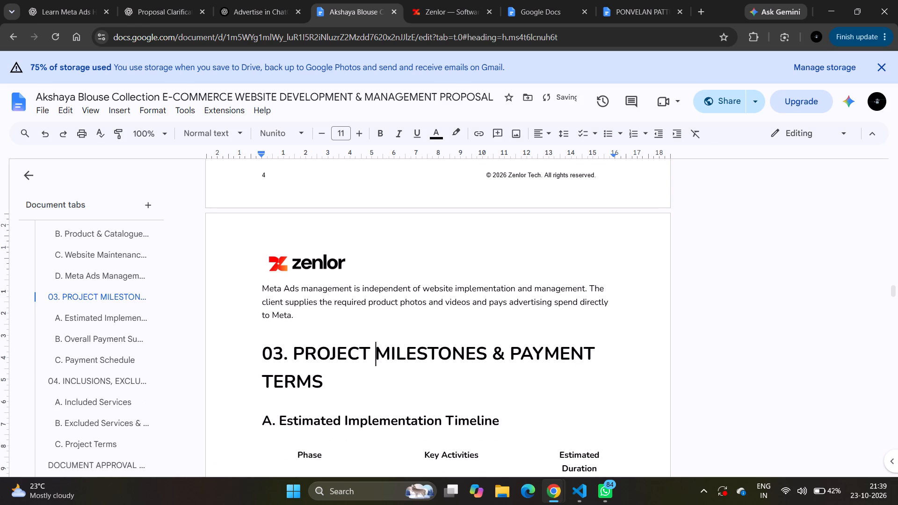
Review the heading and table formatting of the earlier sections, from Project Overview through Meta Ads Management.
scroll(408, 304, up, 6)
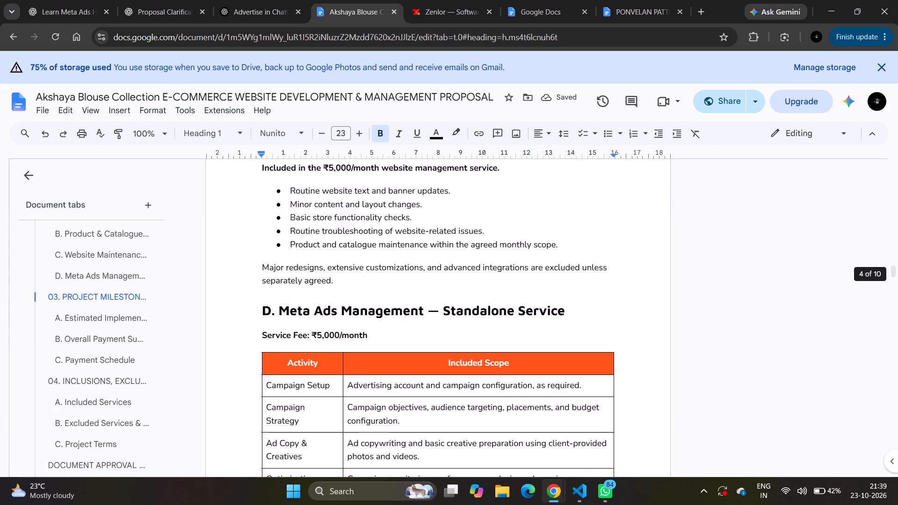
scroll(408, 304, up, 8)
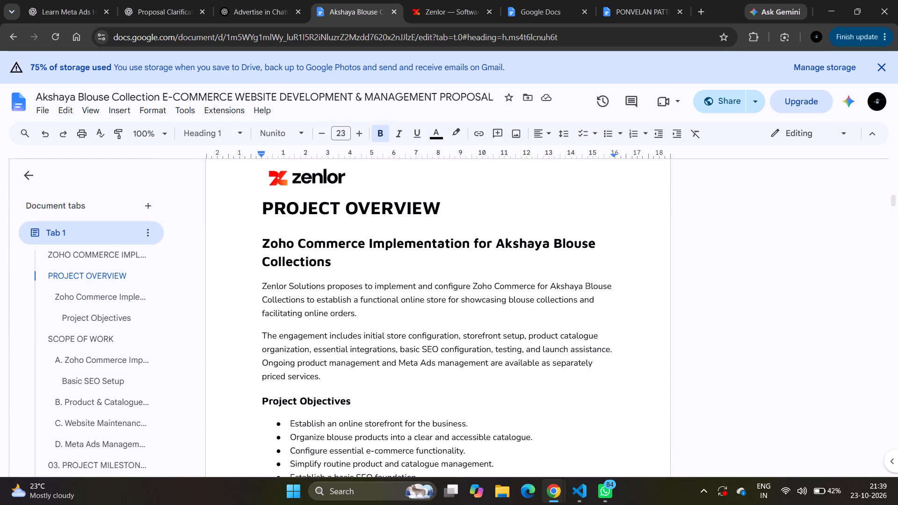
scroll(408, 304, down, 6)
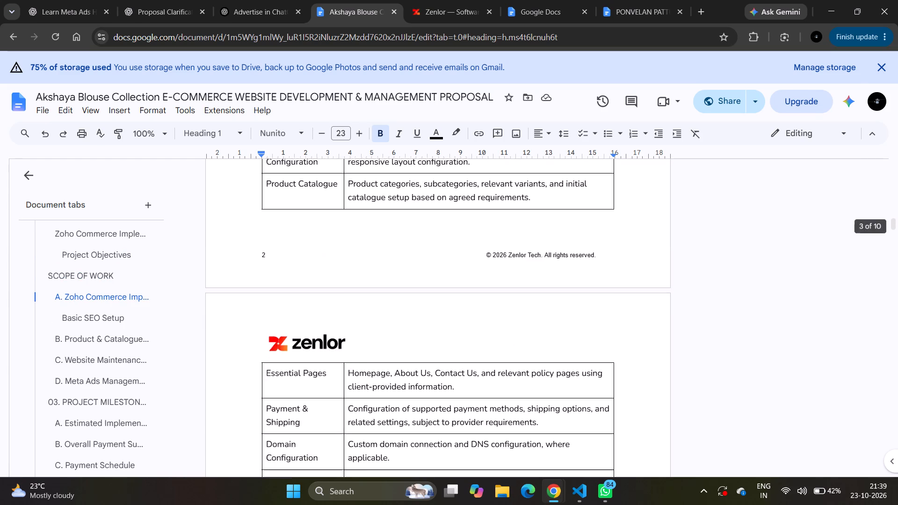
scroll(408, 304, down, 6)
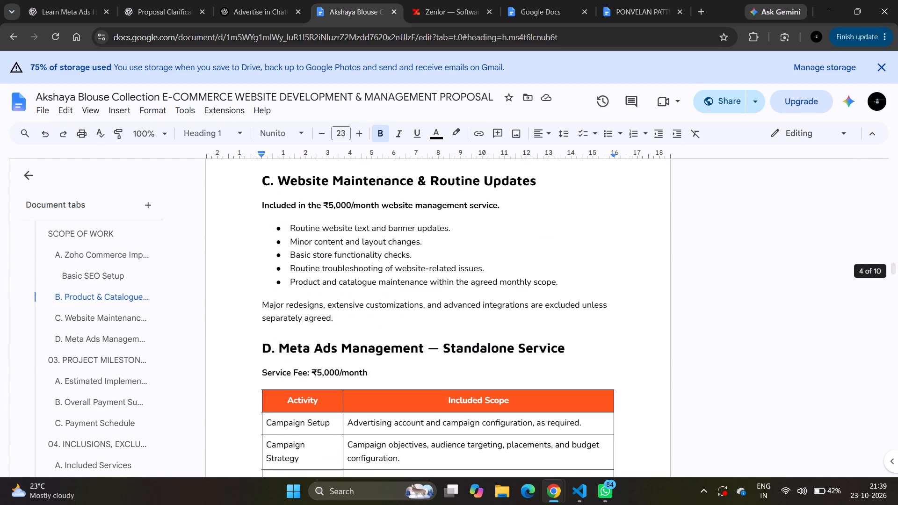
scroll(408, 304, down, 2)
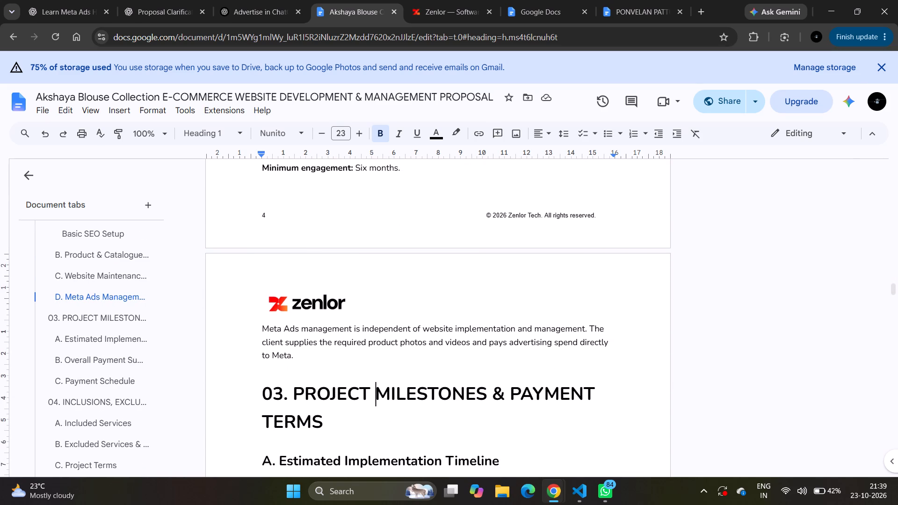
Remove the "03." number prefix from the Project Milestones & Payment Terms heading.
click(287, 397)
click(294, 394)
key(BackSpace)
key(BackSpace)
key(BackSpace)
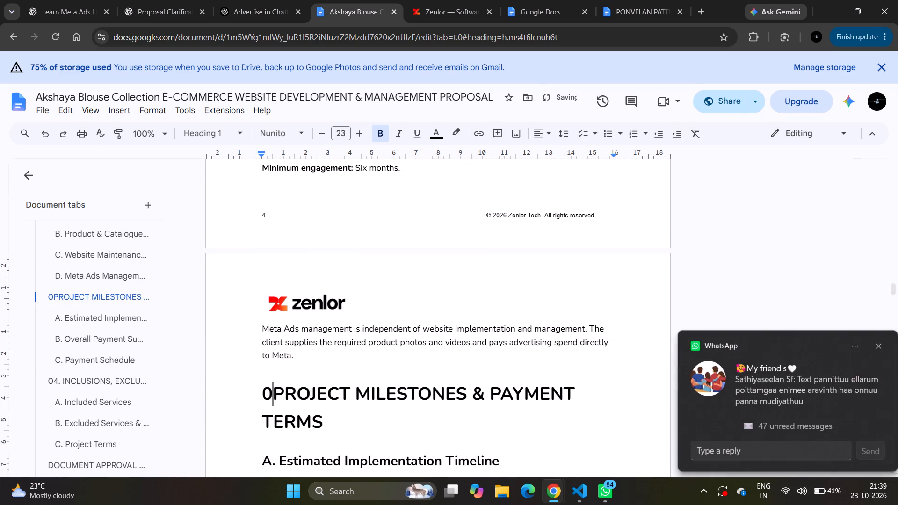
key(BackSpace)
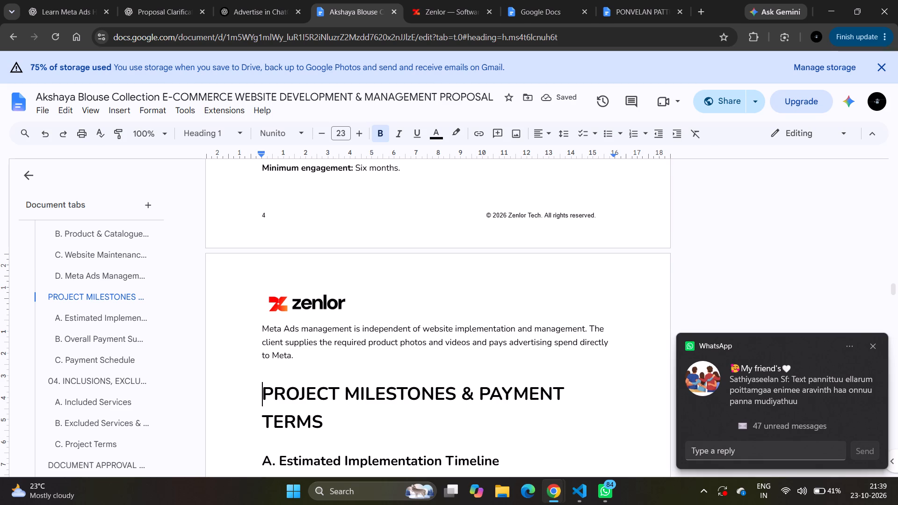
Change the font of the Project Milestones & Payment Terms and A. Estimated Implementation Timeline headings to Maven Pro.
triple_click(306, 397)
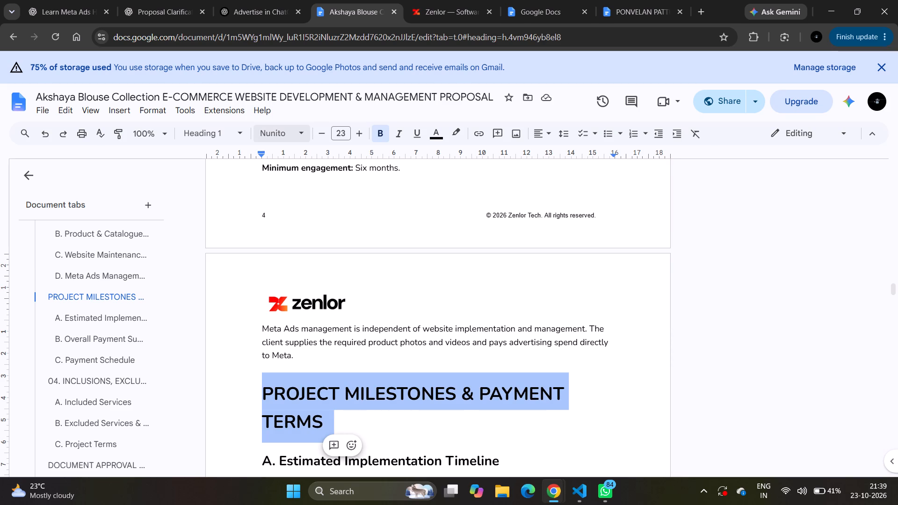
click(244, 131)
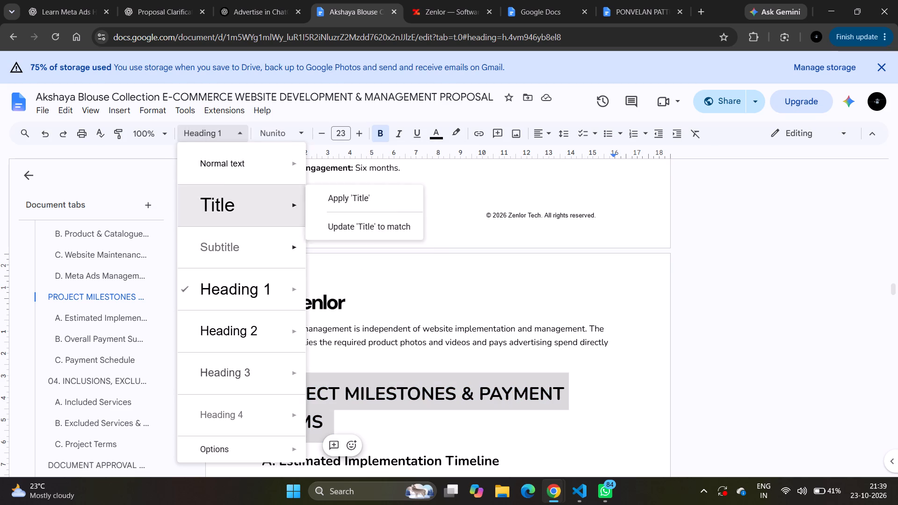
click(280, 134)
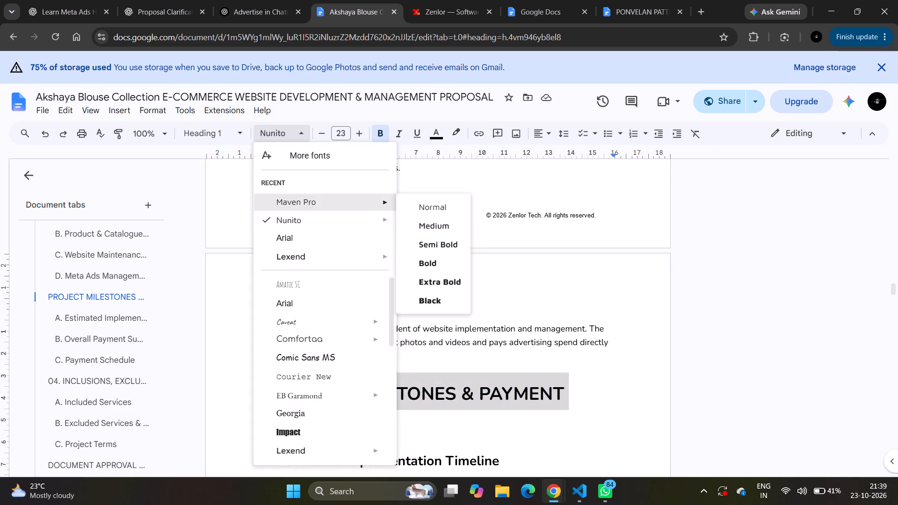
click(283, 201)
scroll(358, 301, down, 2)
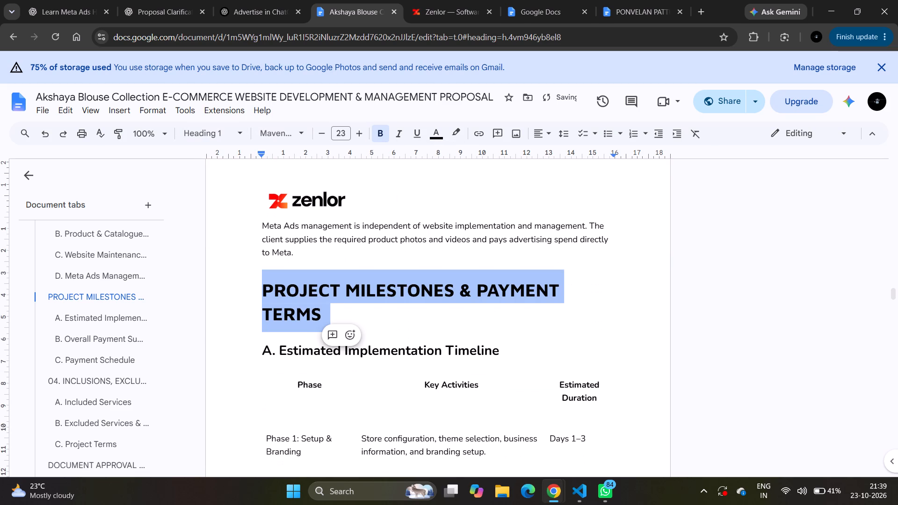
triple_click(281, 348)
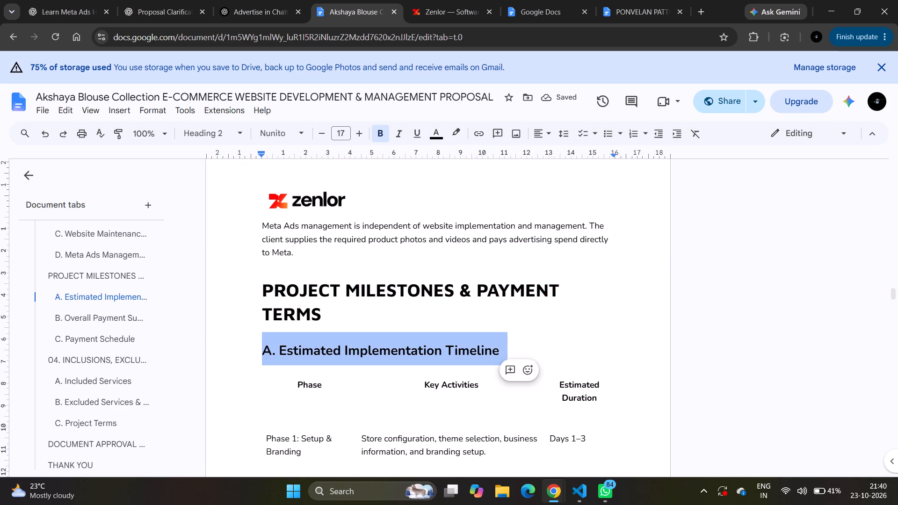
drag(288, 131, 303, 200)
scroll(315, 311, down, 2)
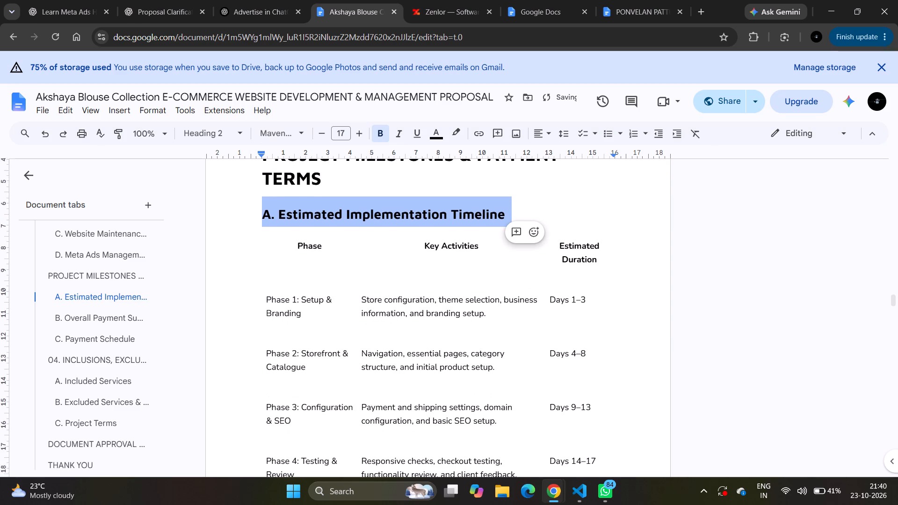
Apply 0.5 pt borders to all cells of the Estimated Implementation Timeline table.
drag(295, 242, 445, 312)
scroll(445, 312, down, 2)
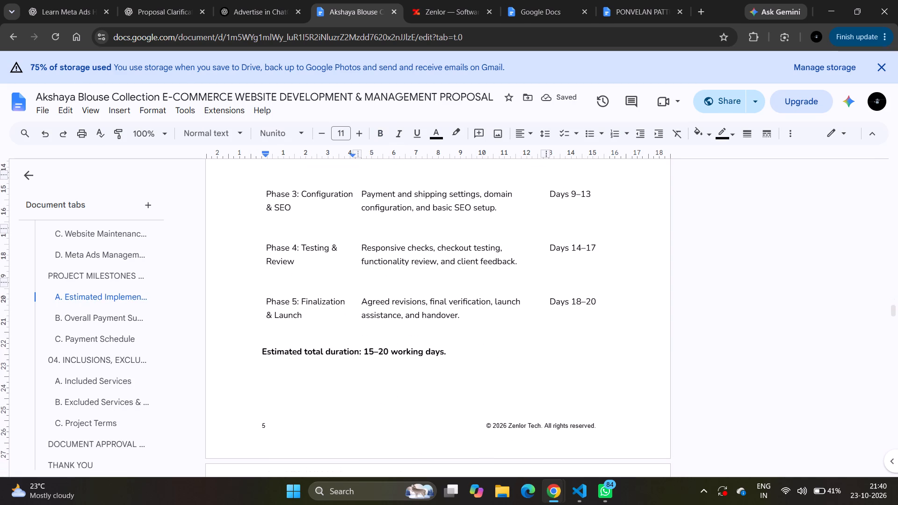
shift+click(613, 310)
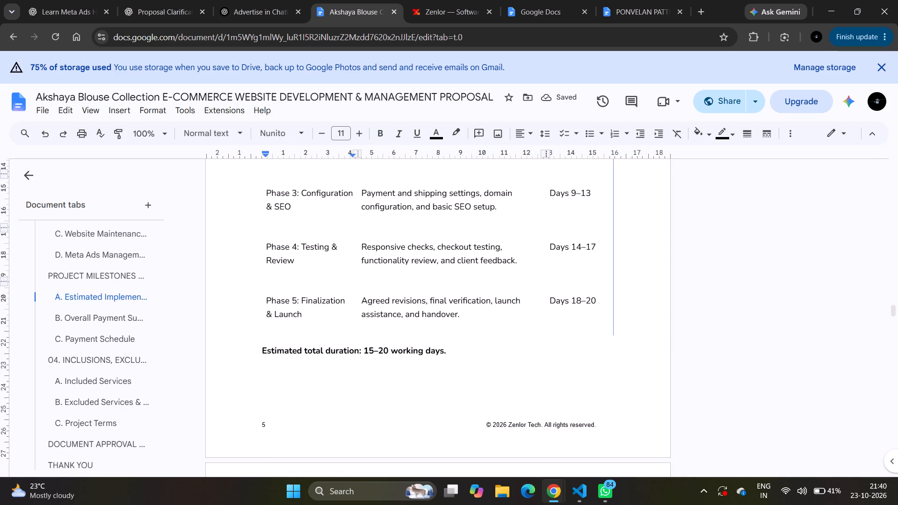
drag(608, 310, 515, 271)
scroll(515, 271, up, 3)
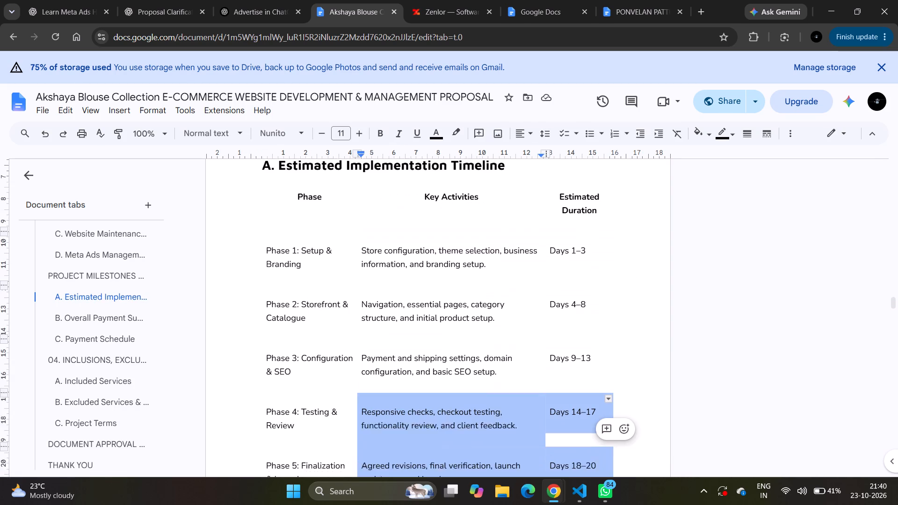
shift+click(297, 210)
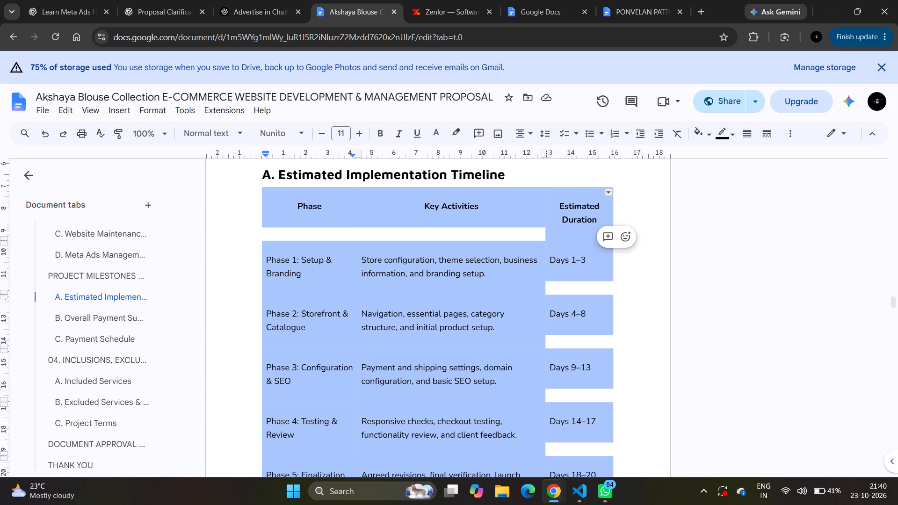
click(607, 193)
click(579, 174)
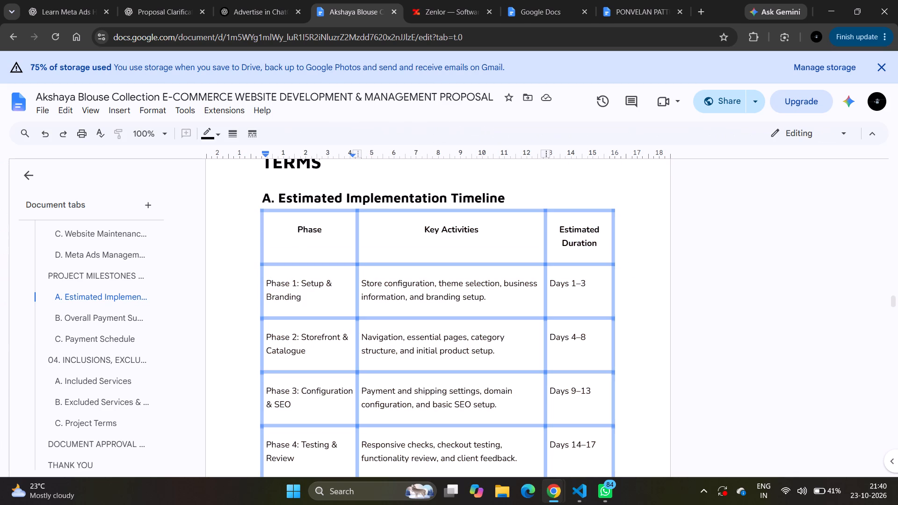
drag(236, 132, 245, 167)
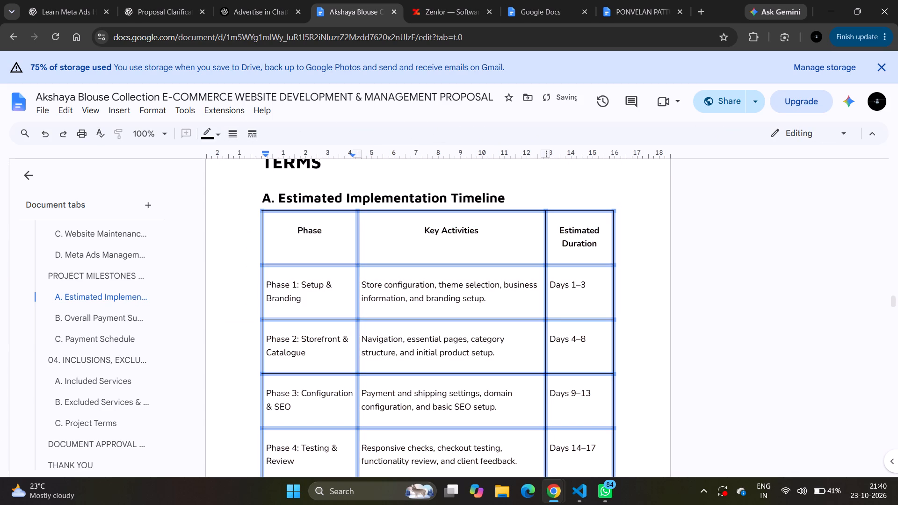
Style the Phase, Key Activities and Estimated Duration header row with white text and the custom orange background.
drag(292, 237, 574, 251)
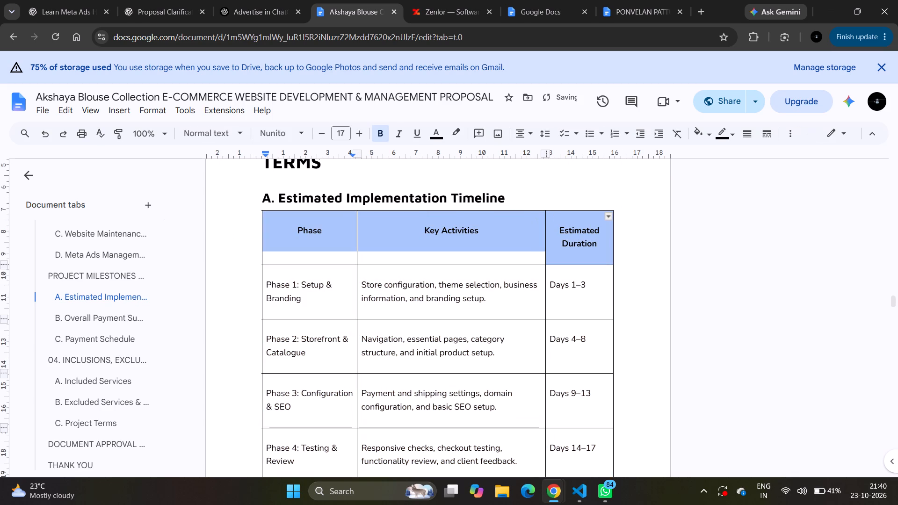
drag(574, 251, 575, 251)
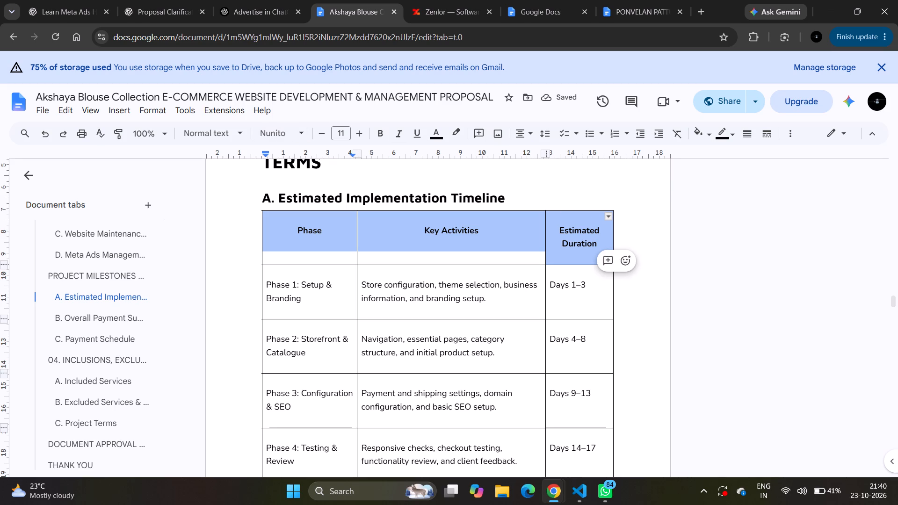
click(440, 136)
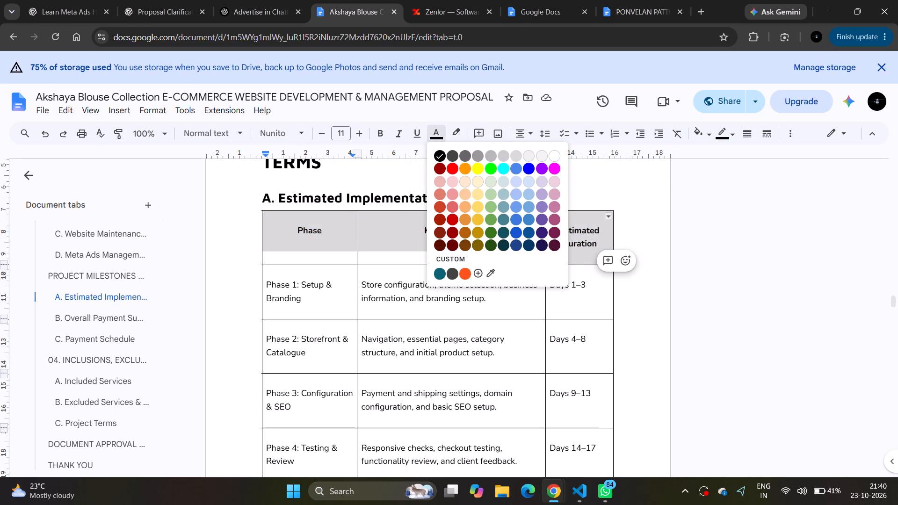
click(555, 155)
click(705, 140)
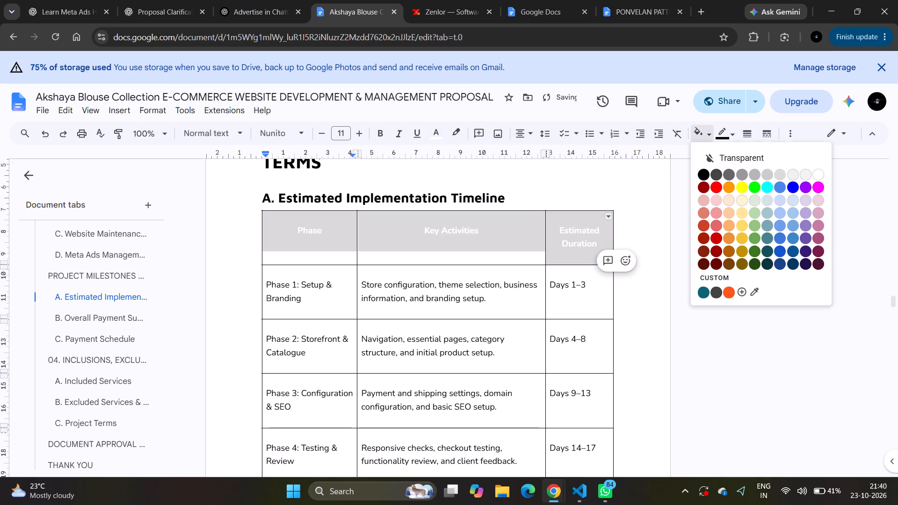
click(729, 294)
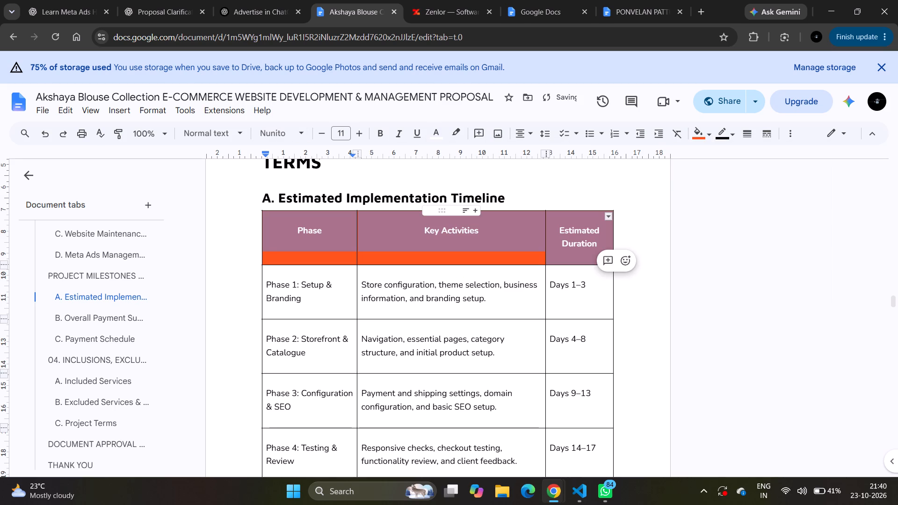
Remove the paragraph spacing before and after the text in every row of the Estimated Implementation Timeline table.
click(326, 250)
drag(326, 250, 514, 363)
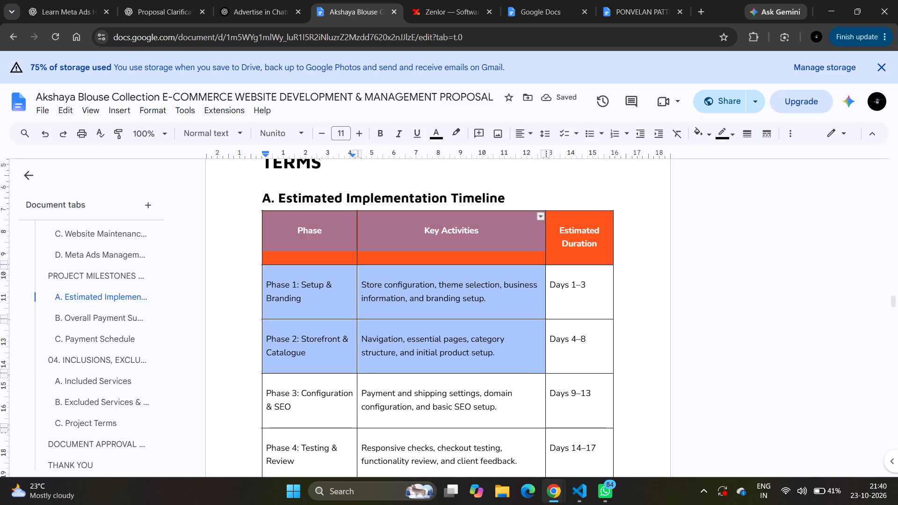
scroll(514, 363, down, 2)
shift+click(570, 357)
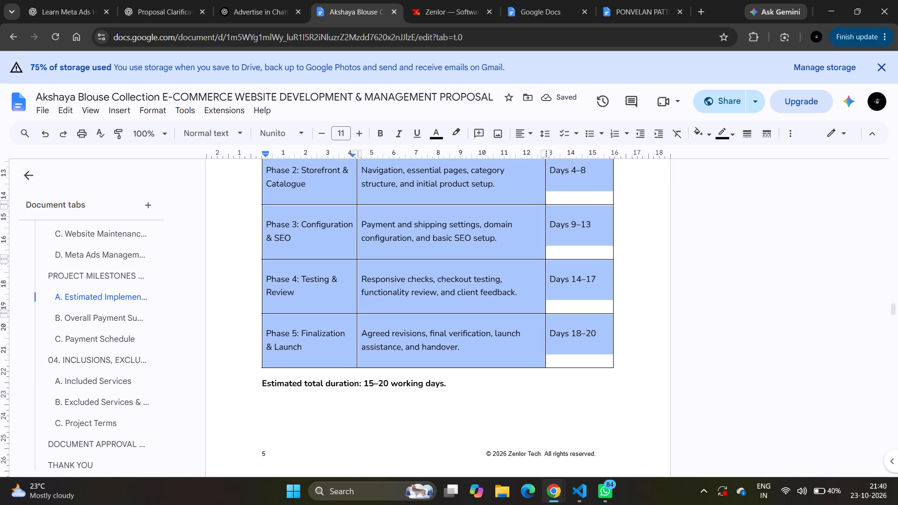
scroll(558, 264, up, 3)
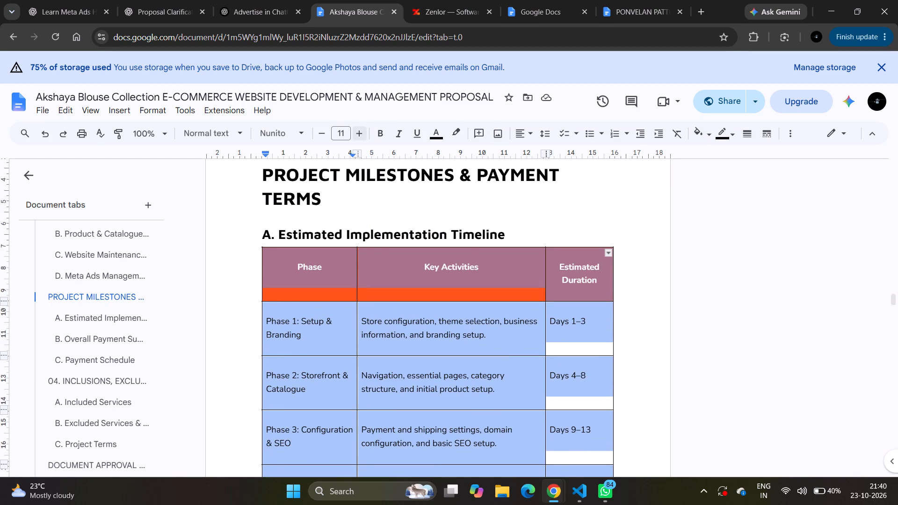
click(543, 137)
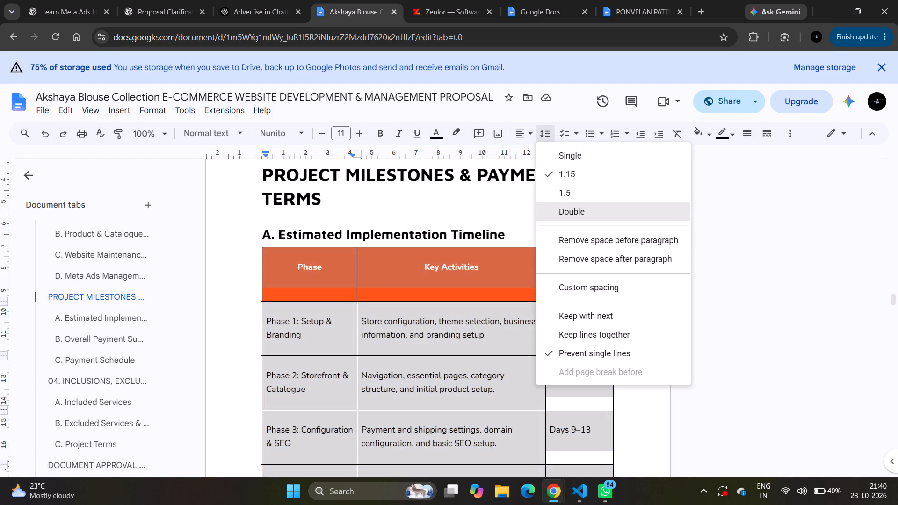
click(559, 242)
click(543, 135)
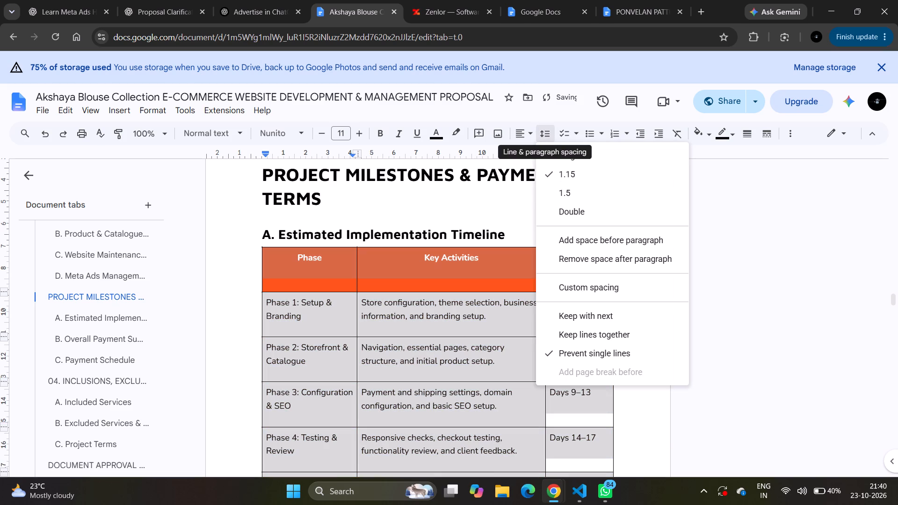
click(564, 252)
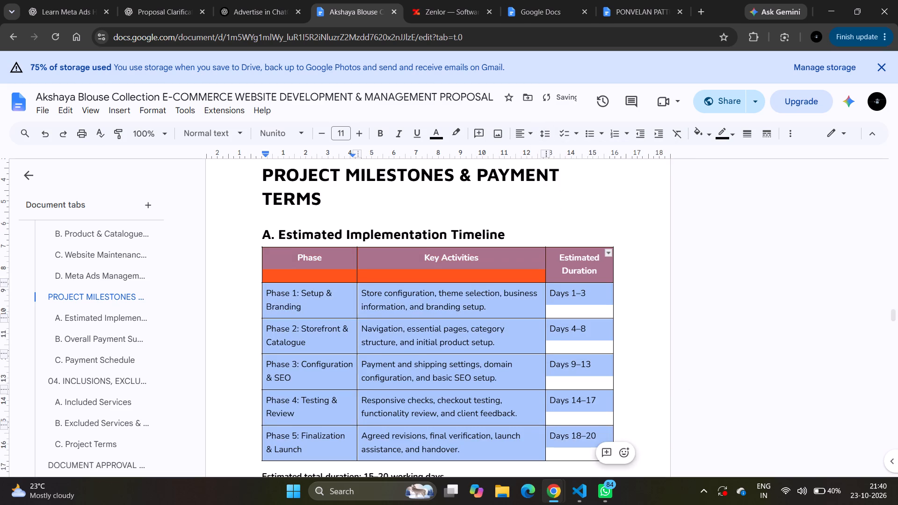
Change the font of the B. Overall Payment Summary heading to Maven Pro.
scroll(512, 314, down, 3)
click(320, 309)
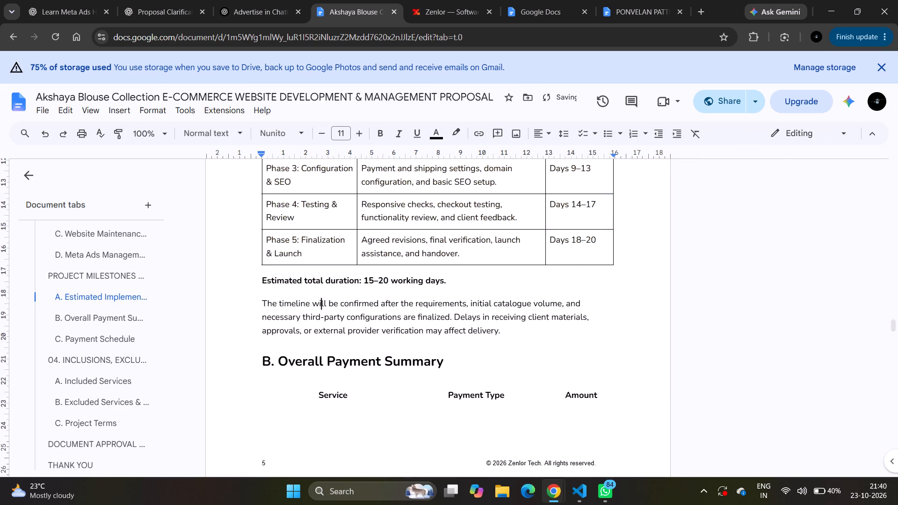
scroll(320, 309, down, 1)
triple_click(305, 276)
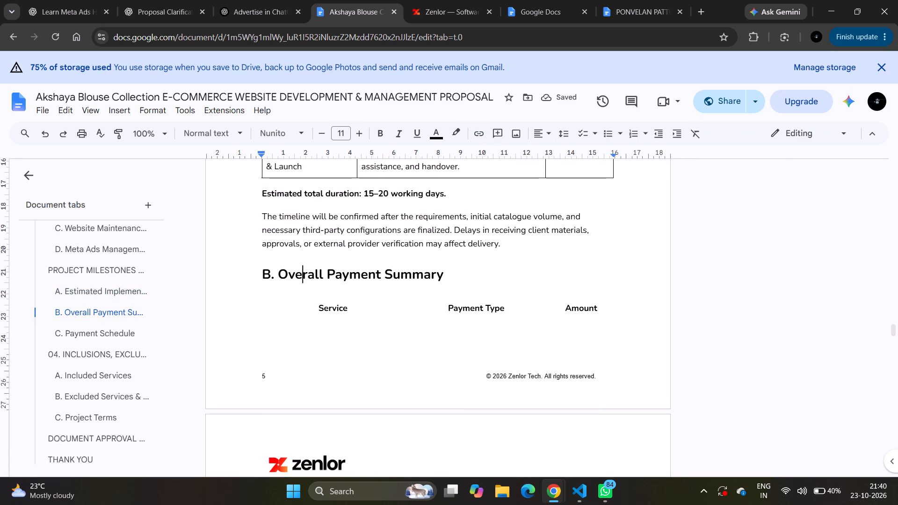
click(284, 137)
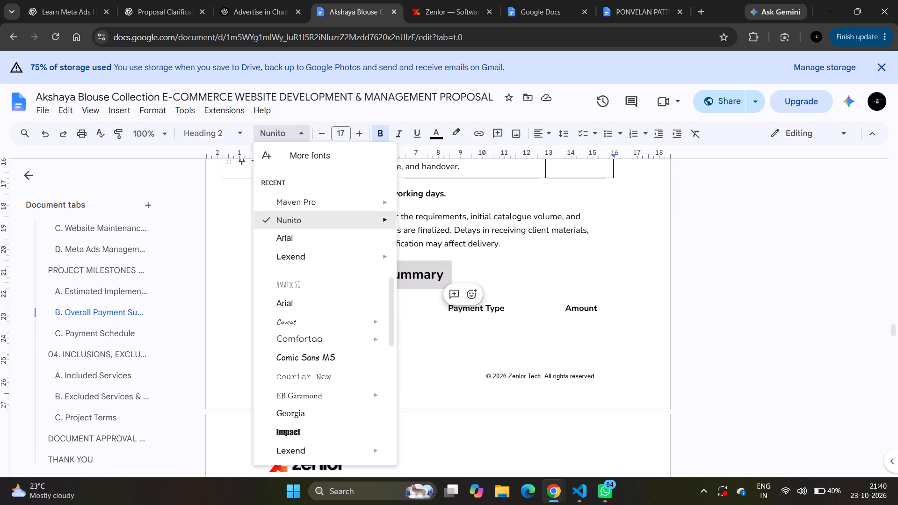
click(298, 198)
Apply borders to all cells of the Overall Payment Summary table, matching the timeline table's 0.5 pt line width.
scroll(355, 315, down, 1)
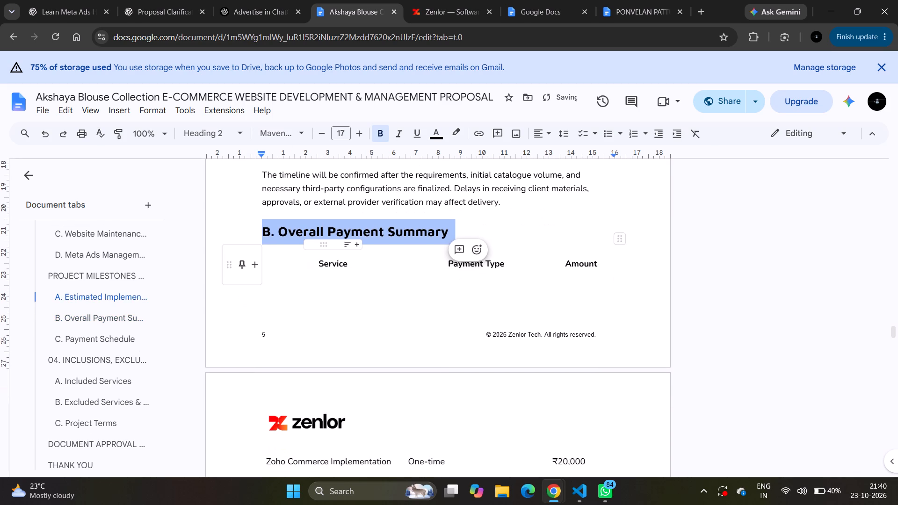
drag(316, 266, 427, 298)
scroll(427, 298, down, 3)
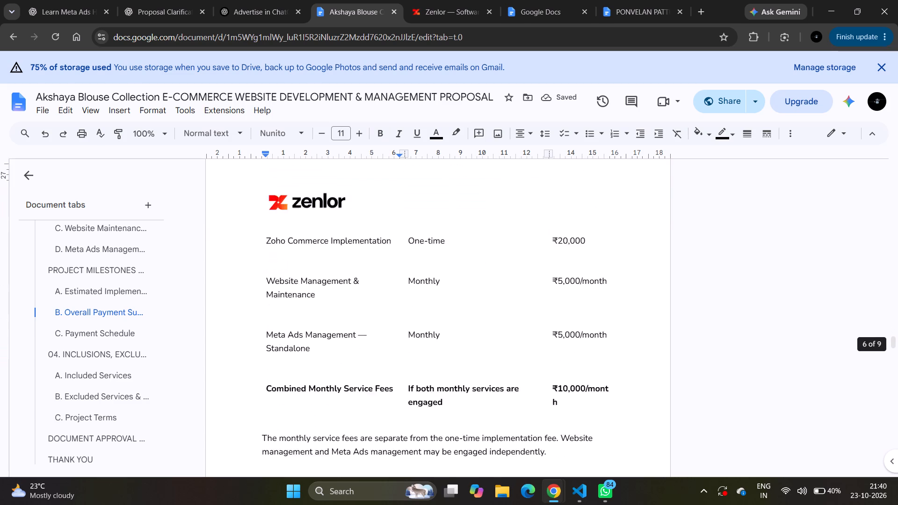
scroll(427, 298, down, 1)
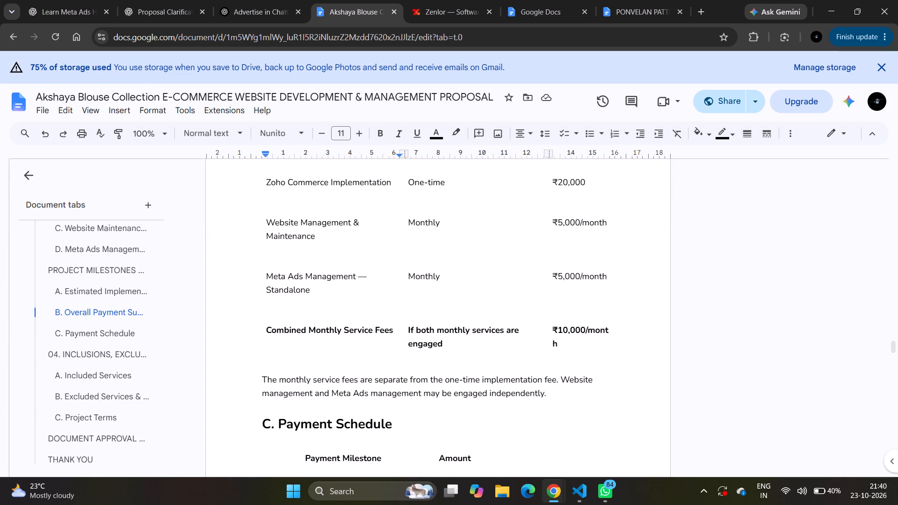
shift+click(578, 345)
scroll(525, 317, up, 2)
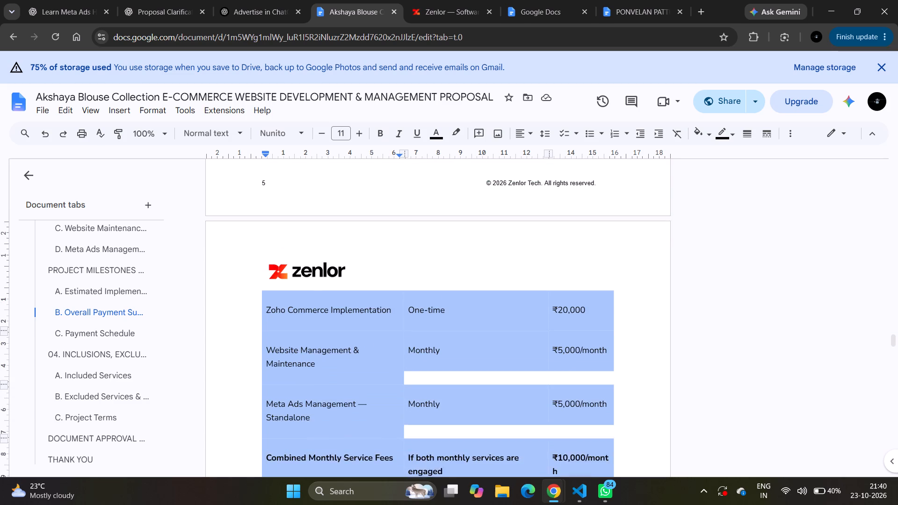
scroll(525, 317, up, 1)
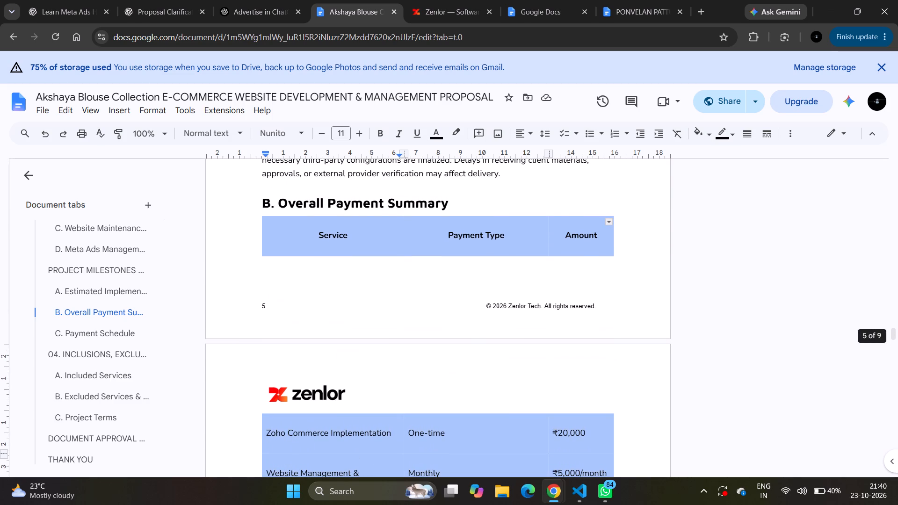
click(609, 224)
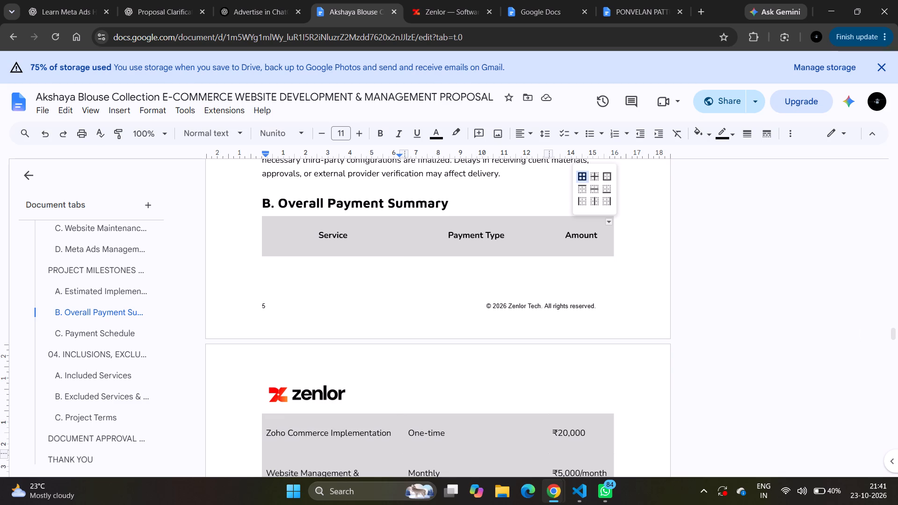
click(583, 180)
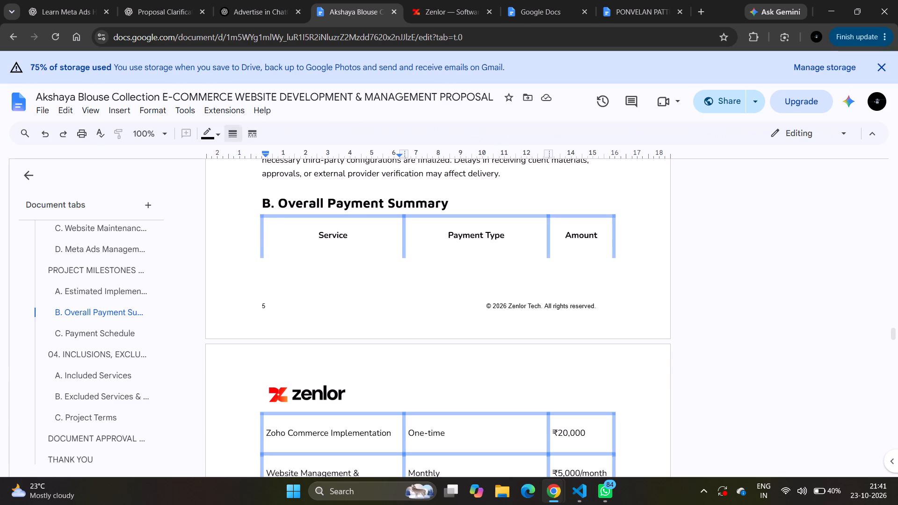
click(238, 135)
click(247, 168)
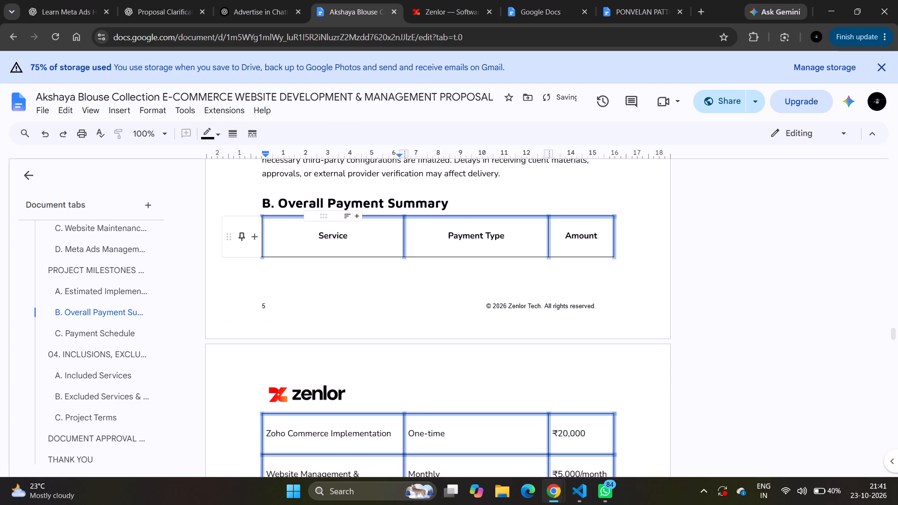
Set the text of the Service, Payment Type and Amount header row to white.
drag(311, 238, 562, 239)
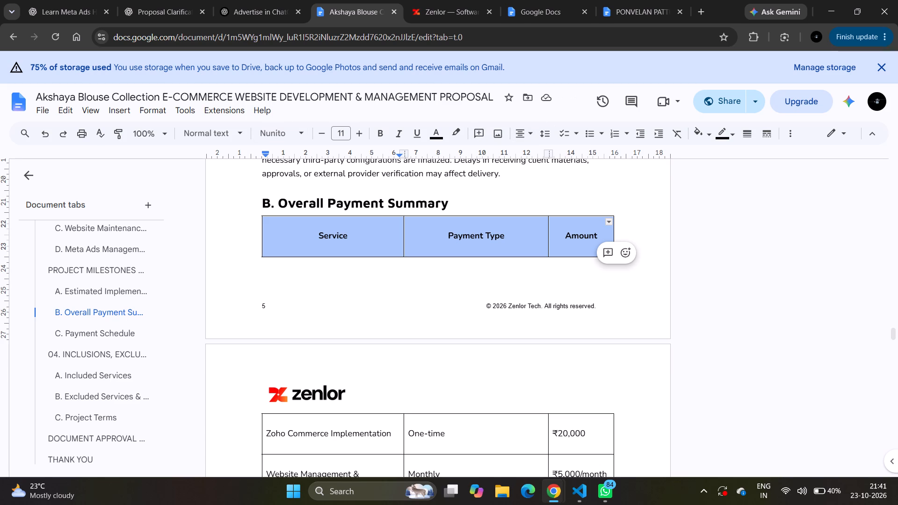
click(442, 135)
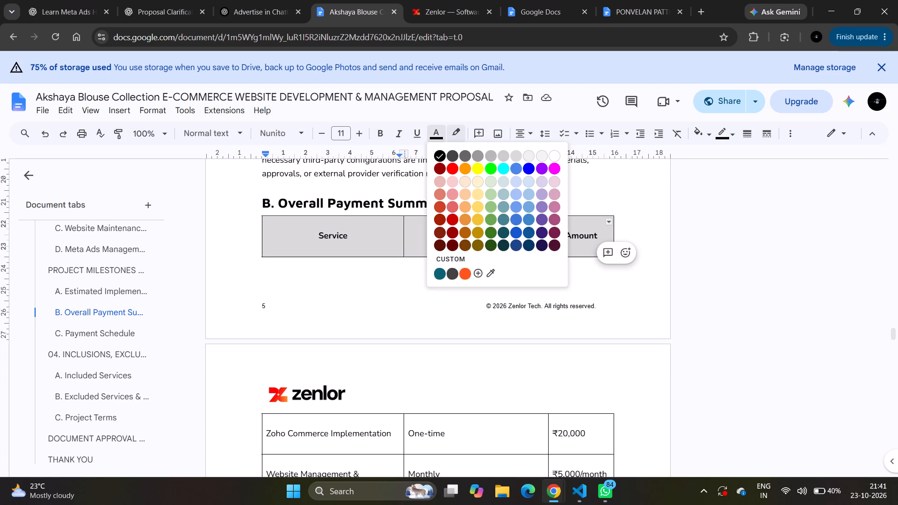
click(556, 157)
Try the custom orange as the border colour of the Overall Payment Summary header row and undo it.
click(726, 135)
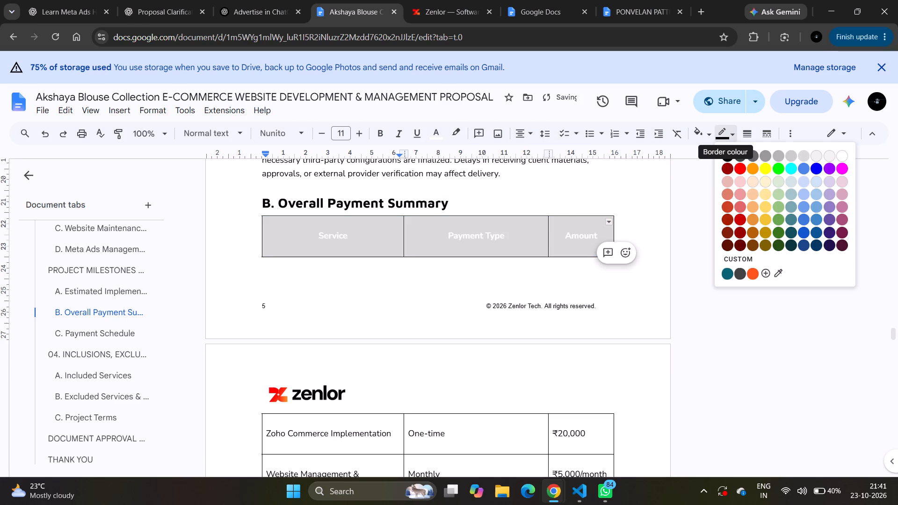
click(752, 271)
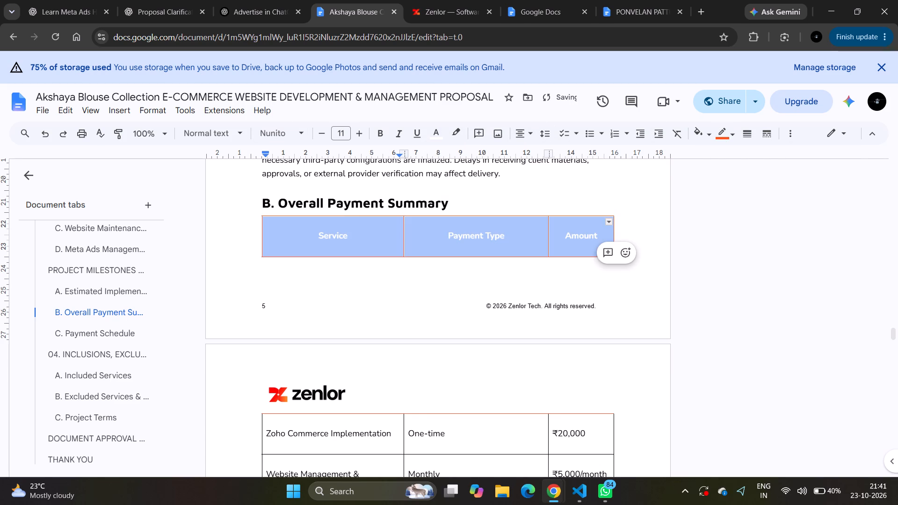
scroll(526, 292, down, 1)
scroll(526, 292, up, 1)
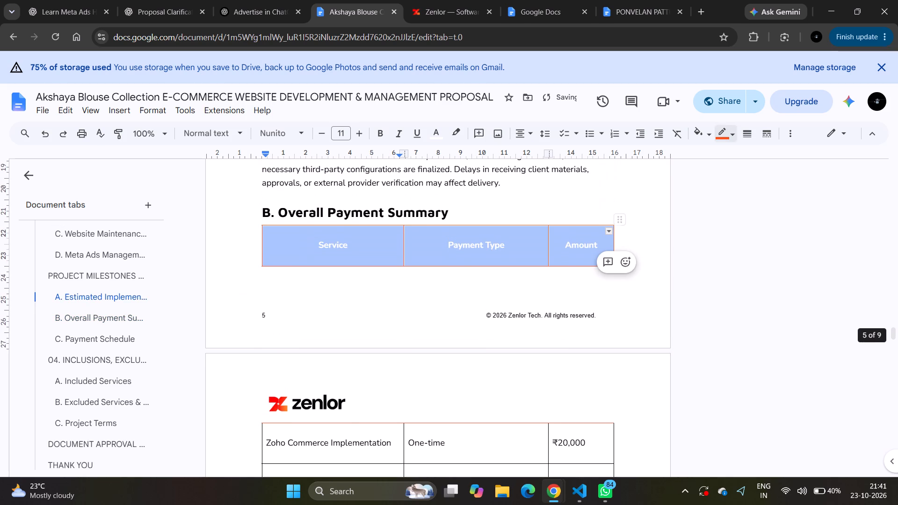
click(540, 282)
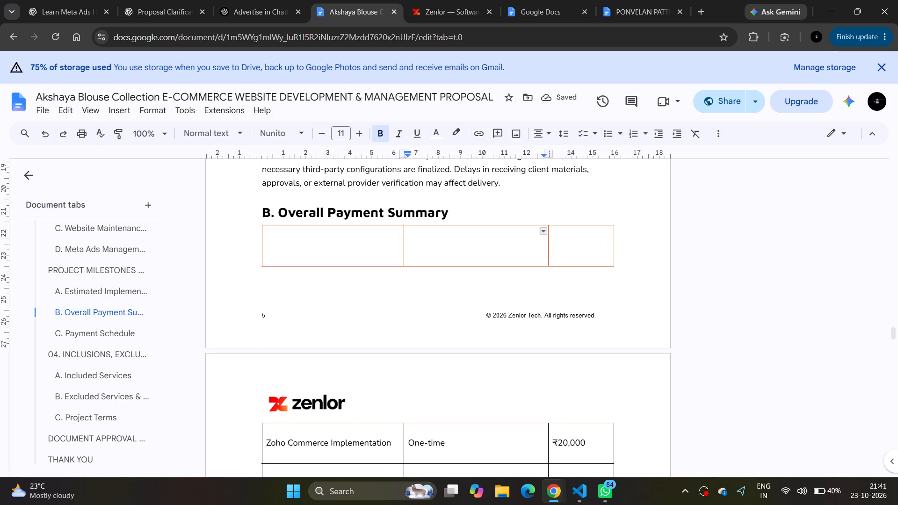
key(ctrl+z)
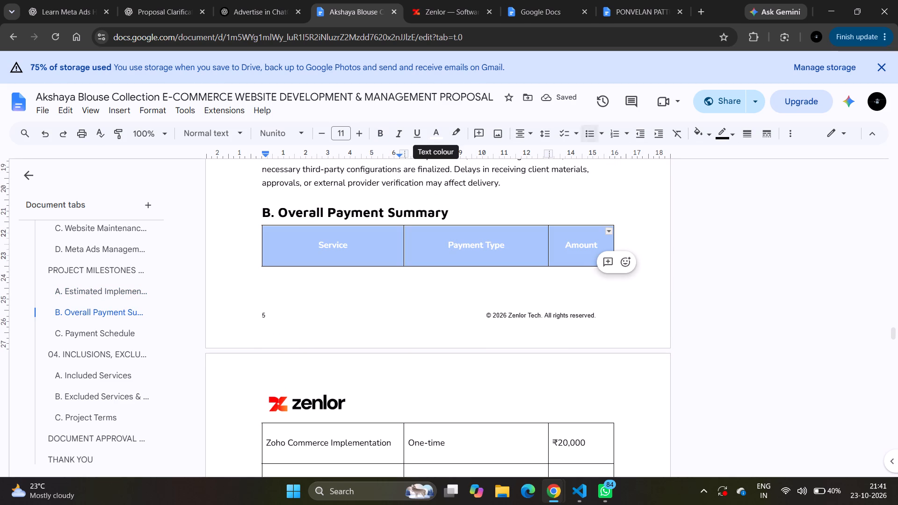
Fill the Service, Payment Type and Amount header row with the custom orange background.
click(701, 134)
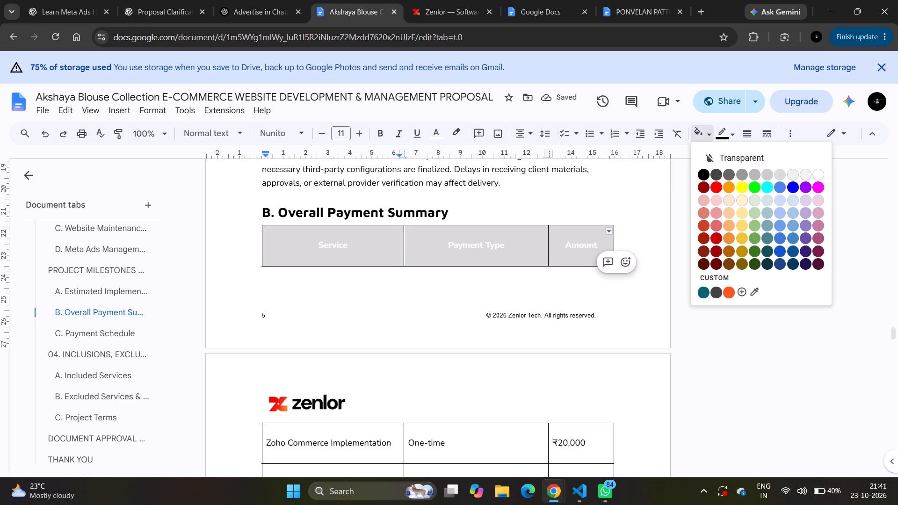
click(728, 290)
click(641, 290)
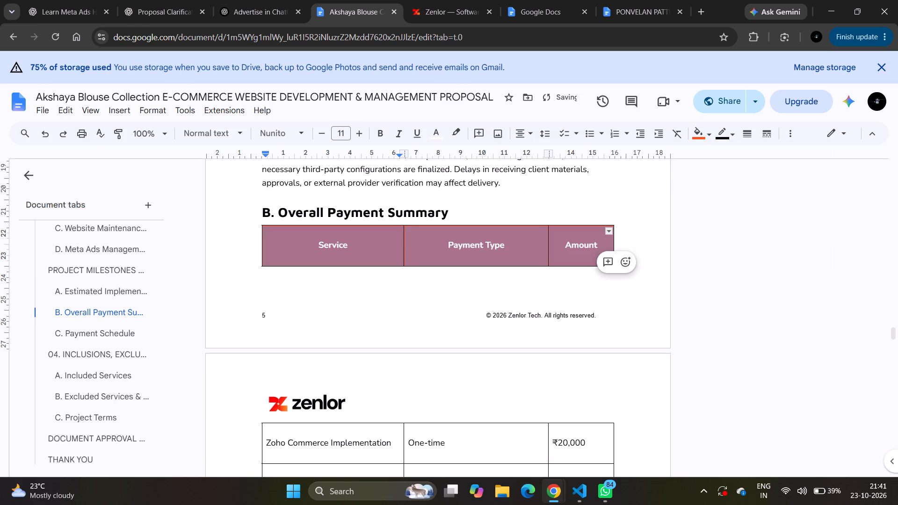
Remove the paragraph spacing before and after the text in every row of the Overall Payment Summary table.
scroll(551, 293, down, 2)
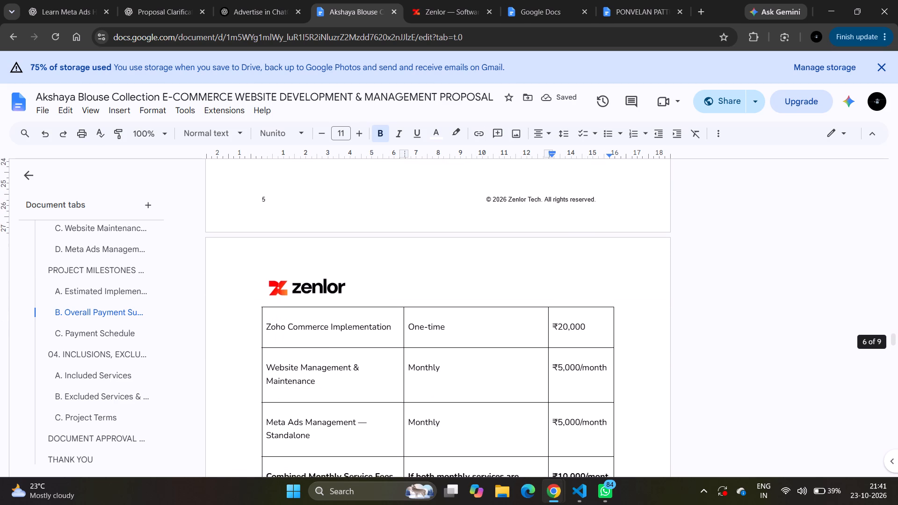
scroll(551, 293, down, 1)
scroll(475, 285, up, 1)
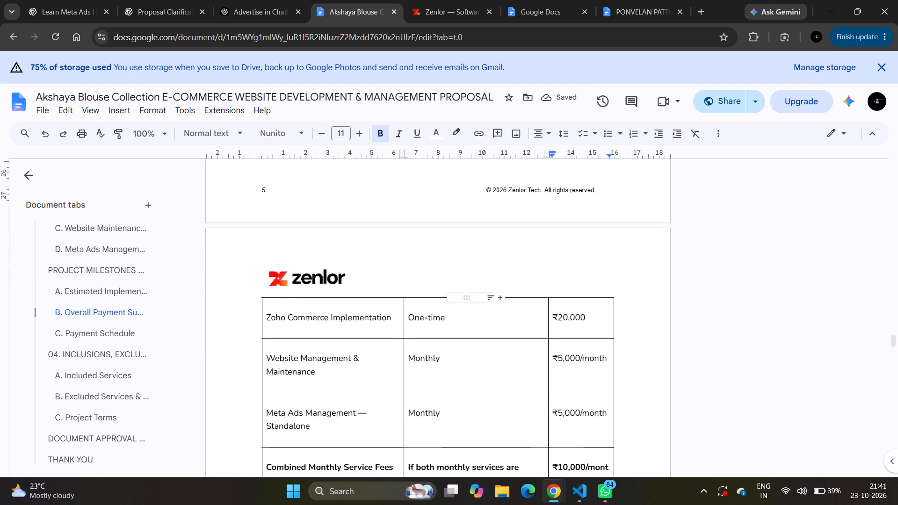
scroll(475, 285, up, 1)
double_click(294, 170)
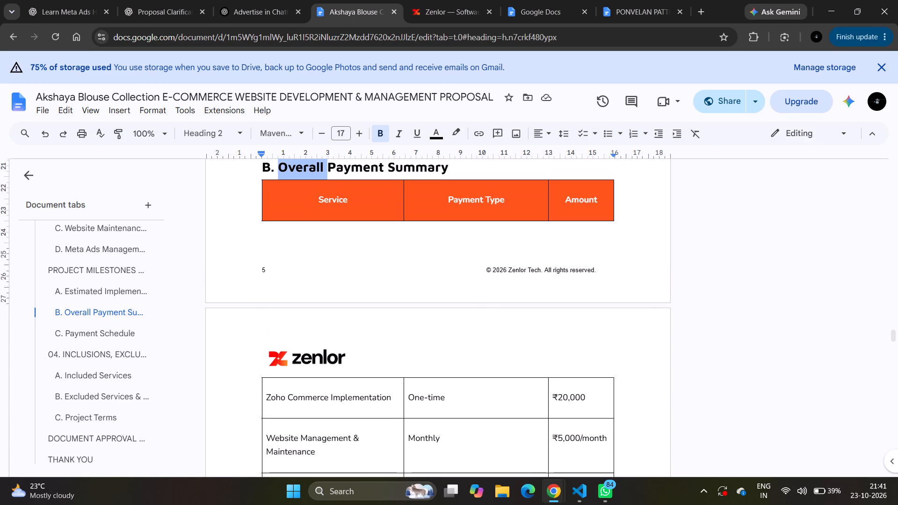
click(312, 209)
scroll(432, 325, down, 4)
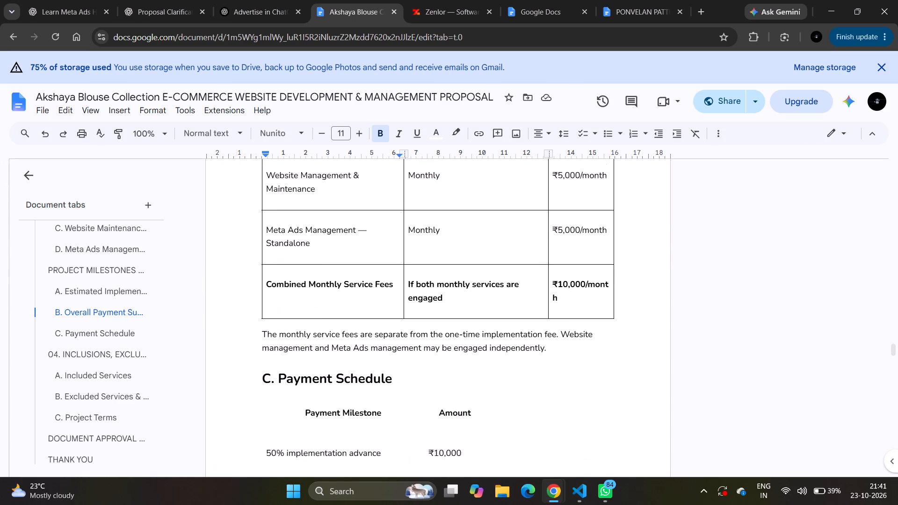
shift+click(579, 268)
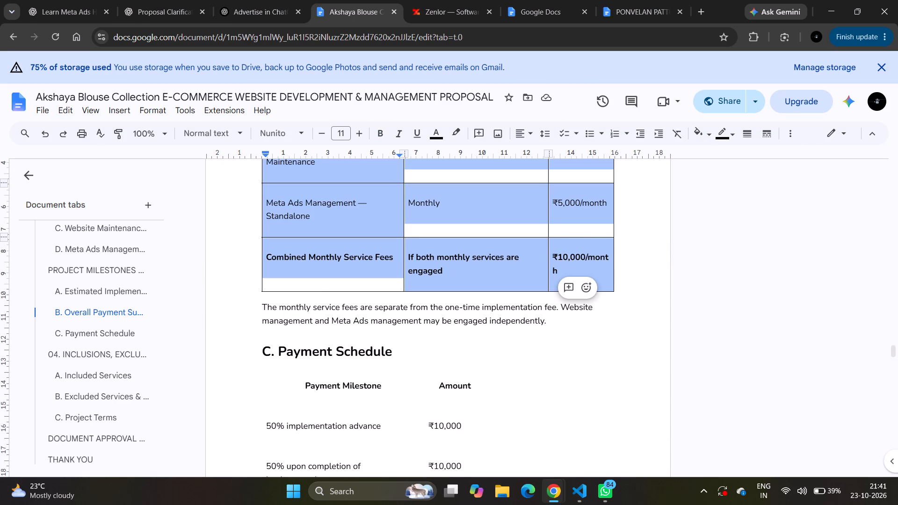
click(543, 134)
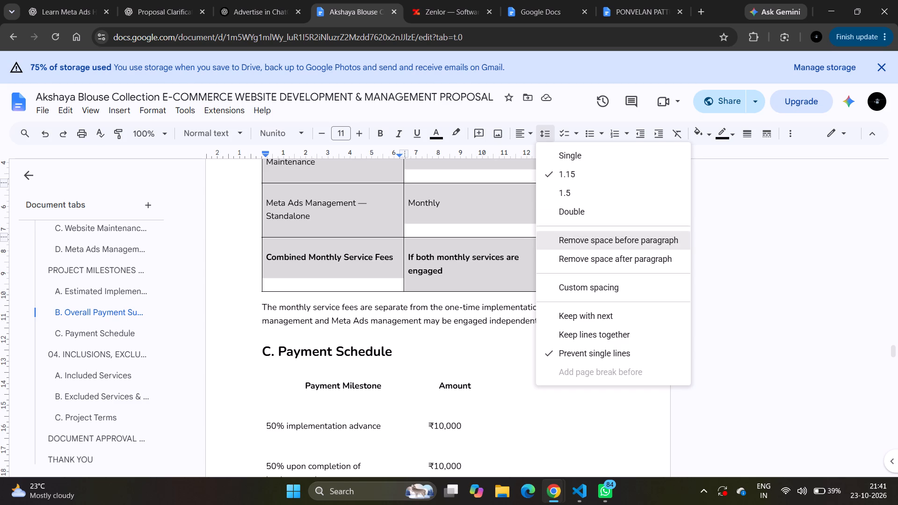
click(557, 235)
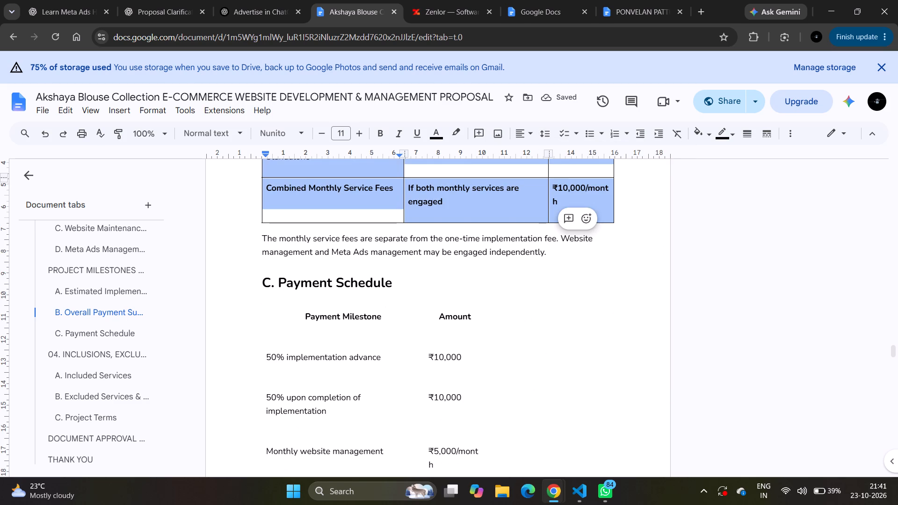
scroll(557, 235, up, 1)
click(547, 134)
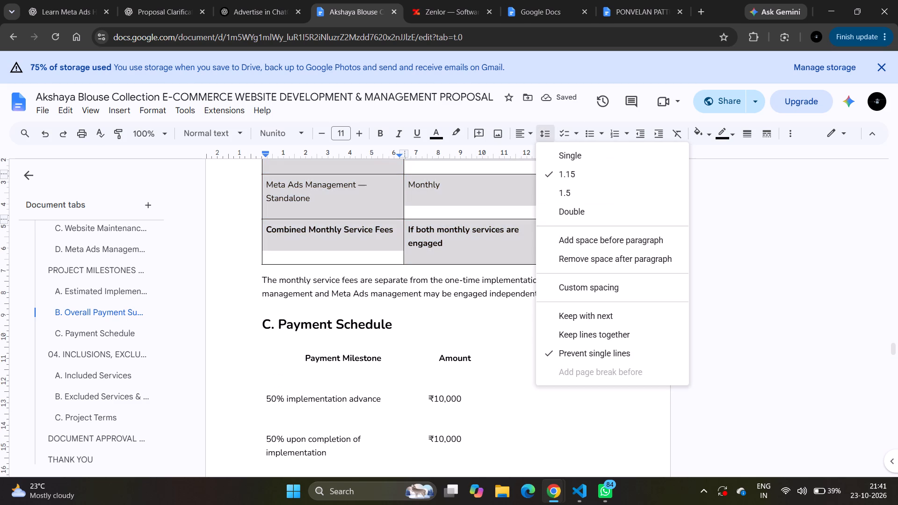
click(572, 256)
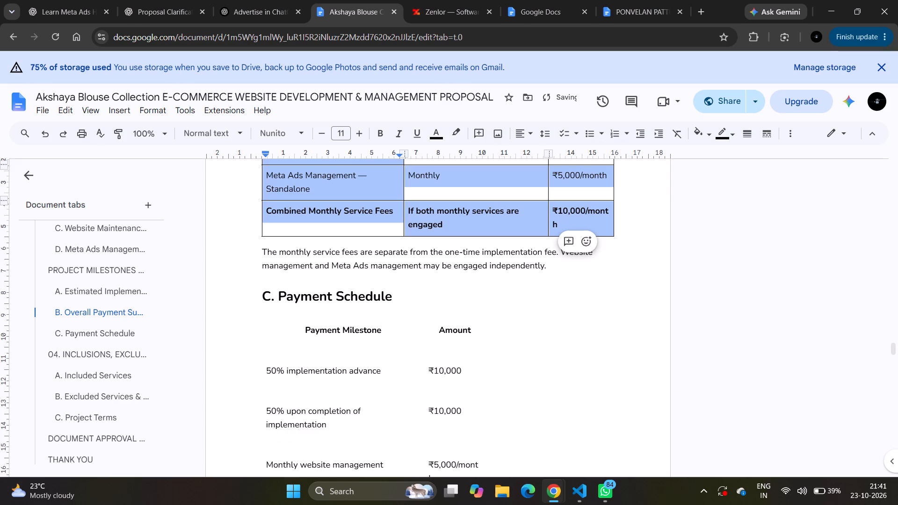
Set the "C. Payment Schedule" heading in Maven Pro.
scroll(522, 277, up, 3)
scroll(522, 277, down, 3)
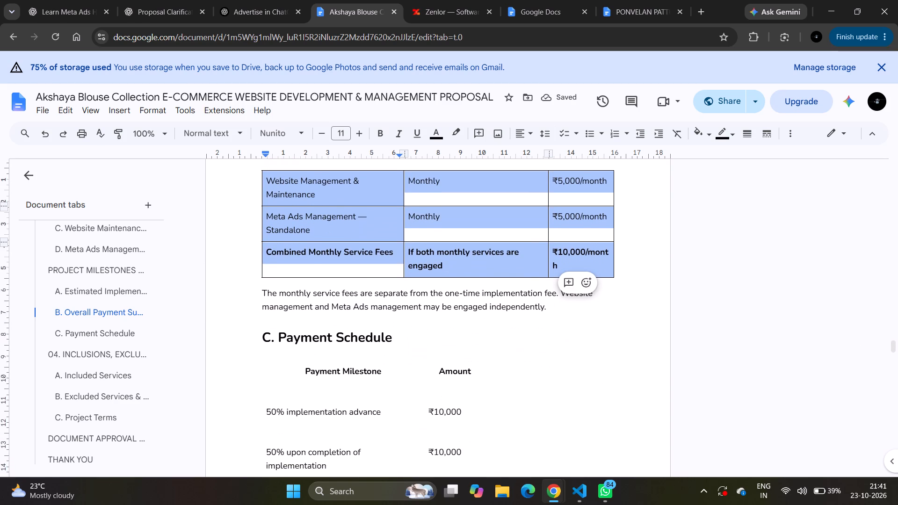
scroll(522, 277, down, 1)
triple_click(306, 248)
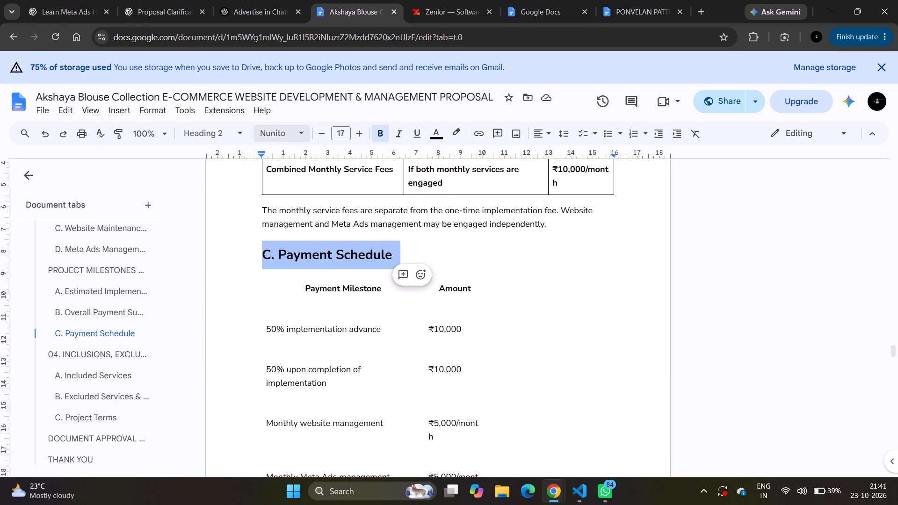
click(260, 129)
click(284, 199)
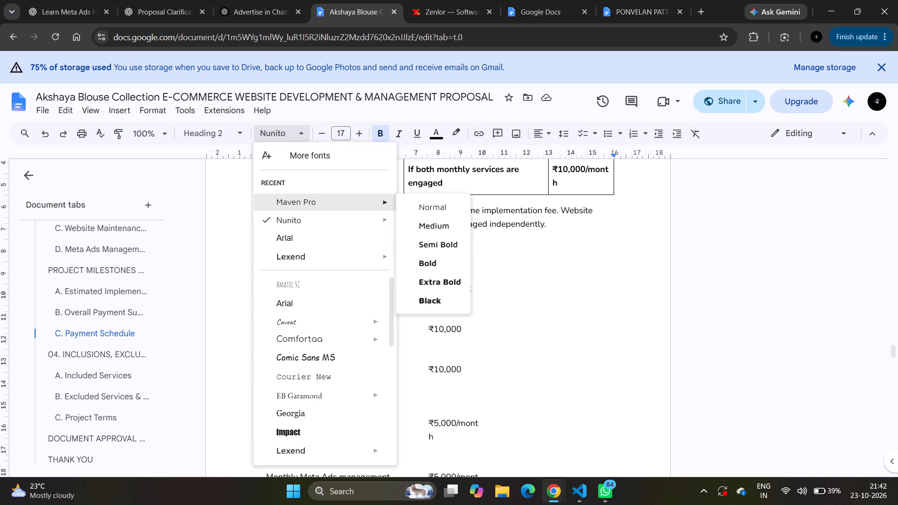
Set all borders of the Payment Schedule table, across every milestone and amount row, to a width of 0.5pt.
drag(304, 286, 452, 382)
scroll(452, 382, down, 2)
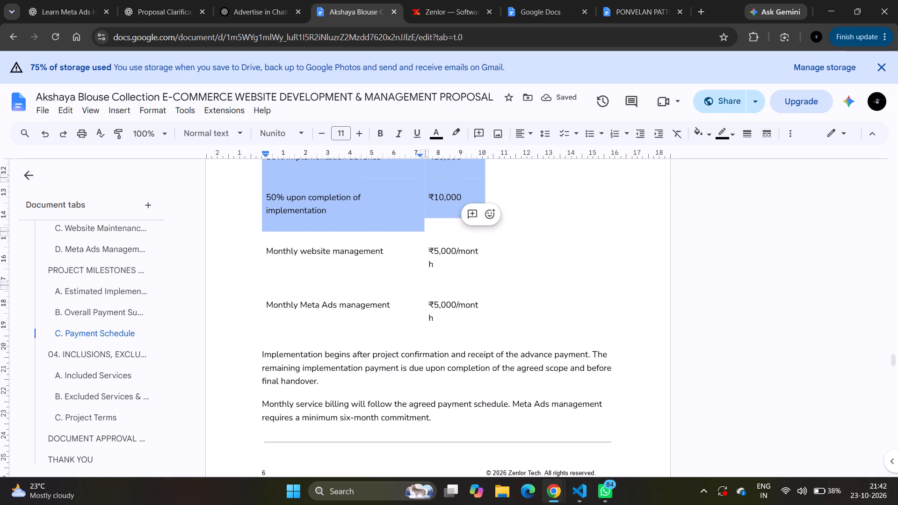
shift+click(449, 325)
scroll(449, 325, up, 1)
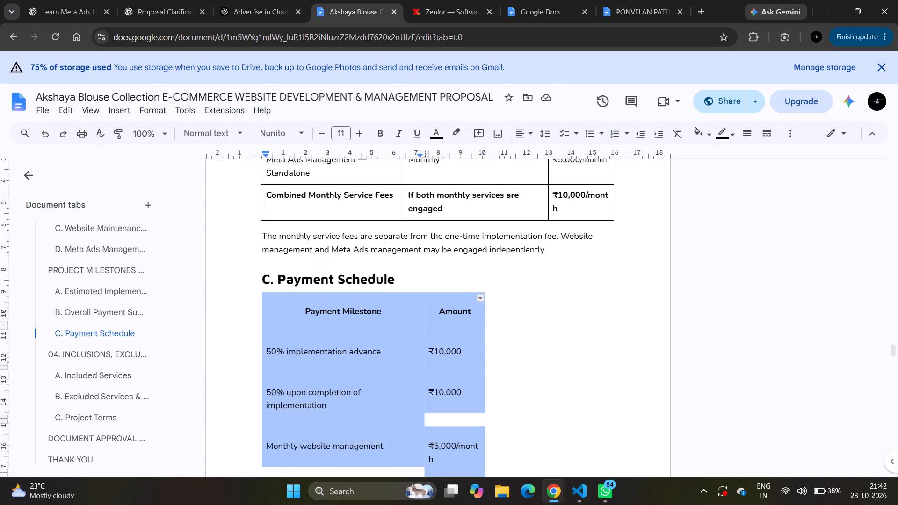
scroll(449, 325, up, 2)
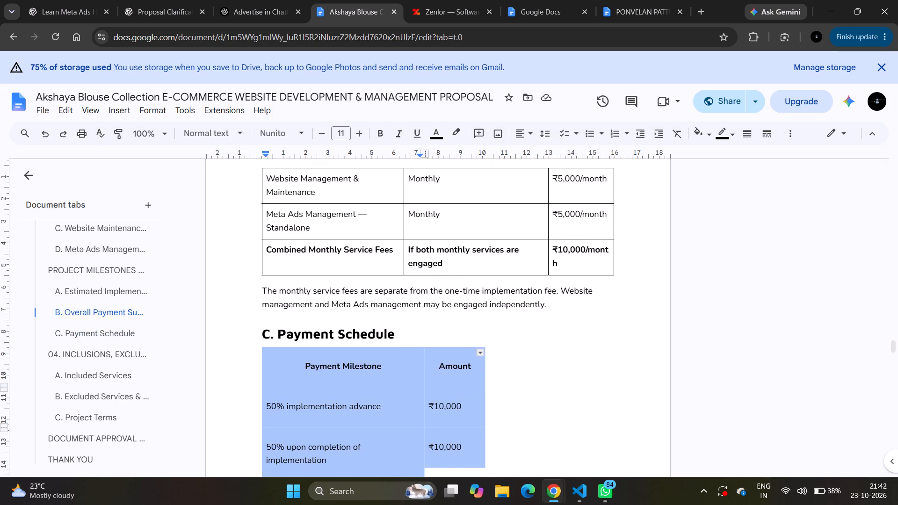
click(479, 354)
click(451, 308)
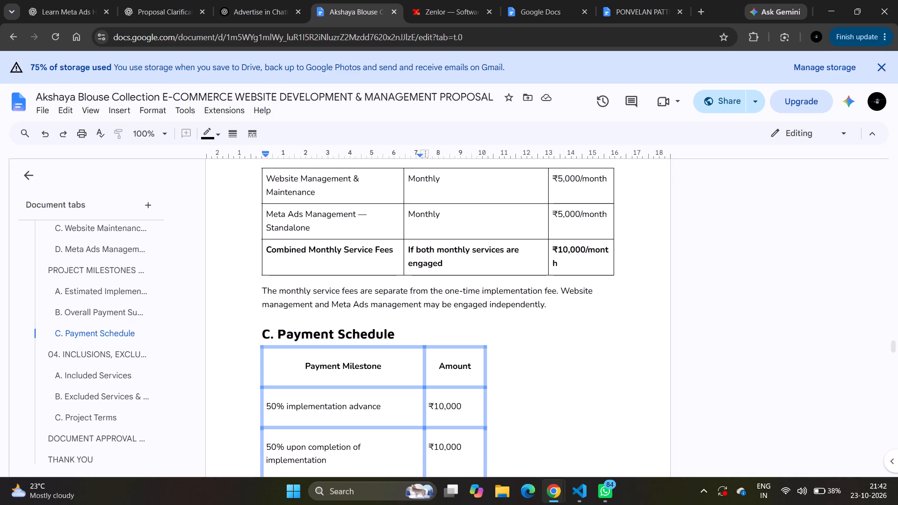
click(236, 135)
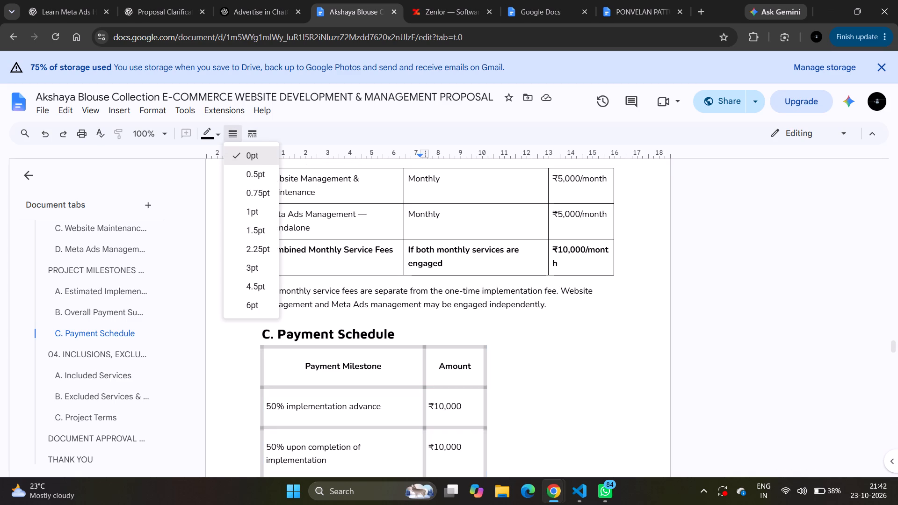
click(251, 176)
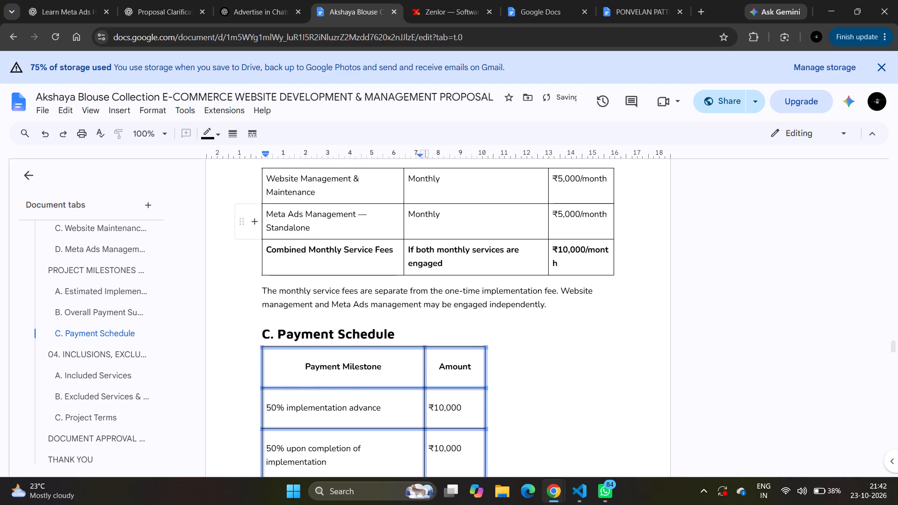
Fill the Payment Milestone and Amount header row with the custom orange background and set its text to white.
scroll(304, 230, down, 1)
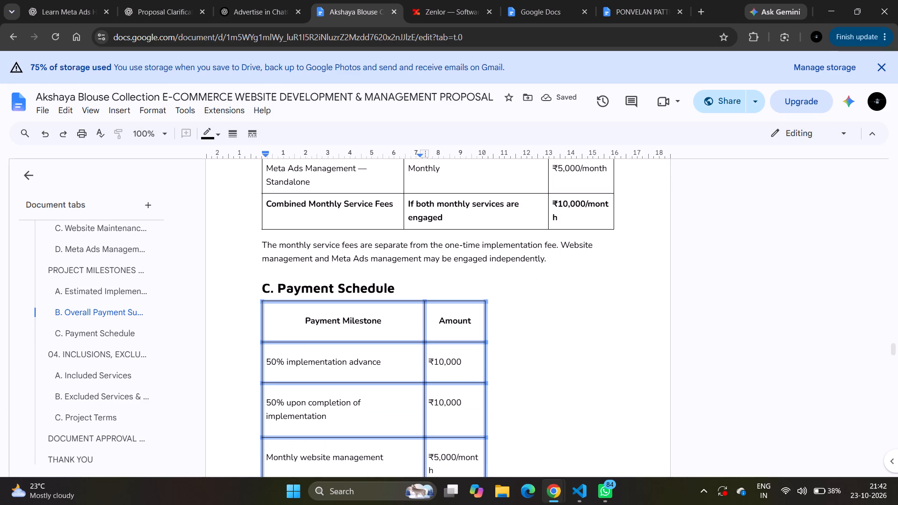
click(301, 327)
drag(301, 327, 449, 332)
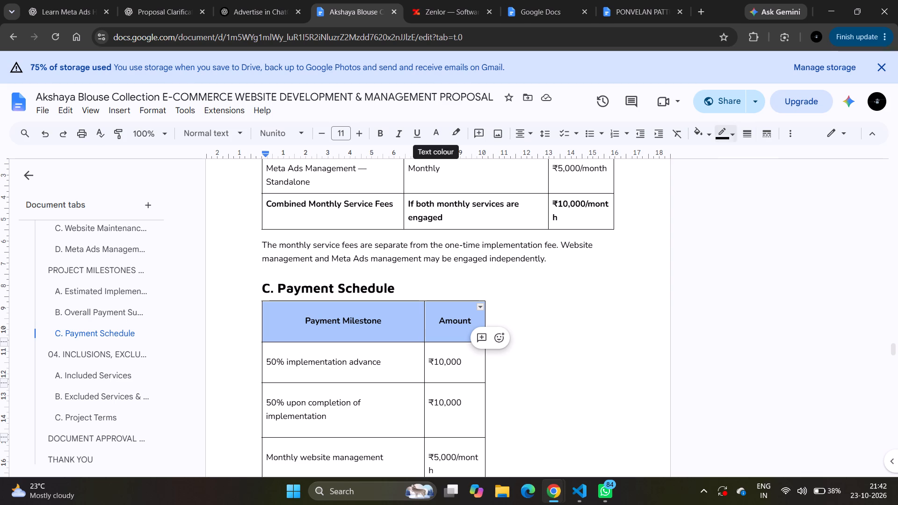
click(701, 136)
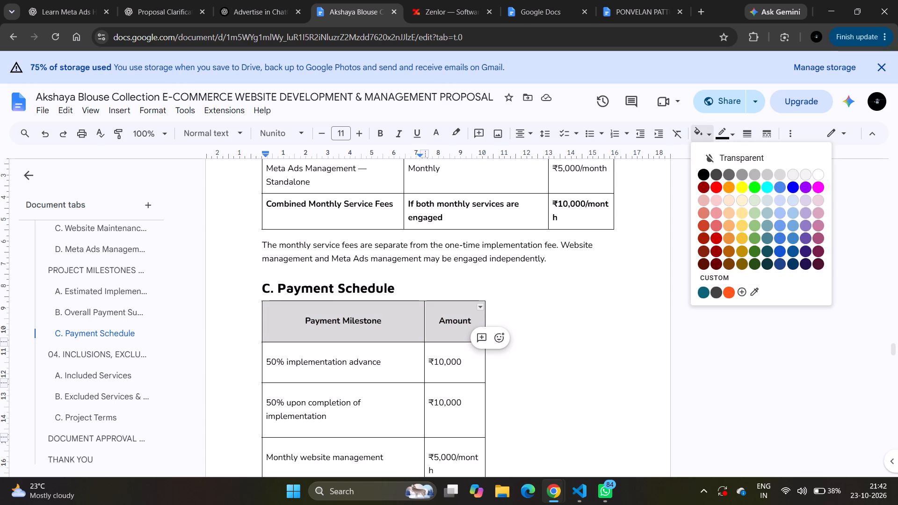
click(730, 291)
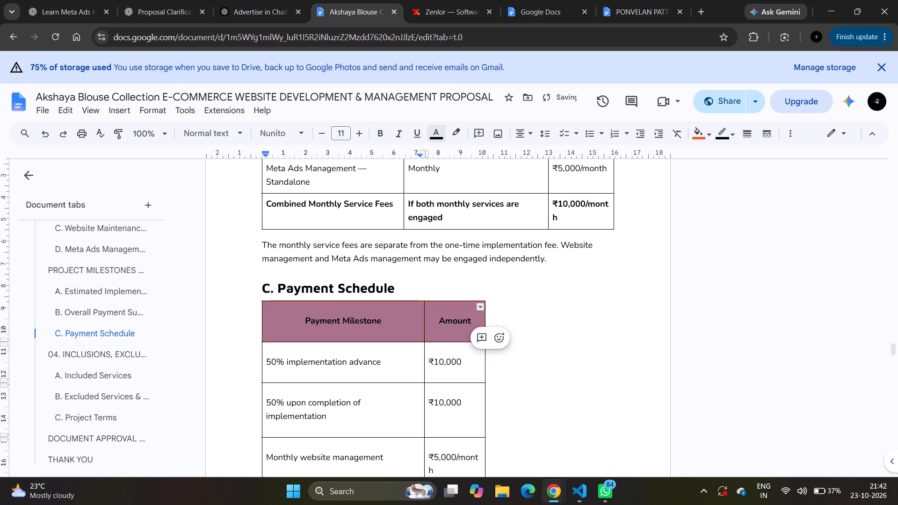
click(433, 134)
click(556, 156)
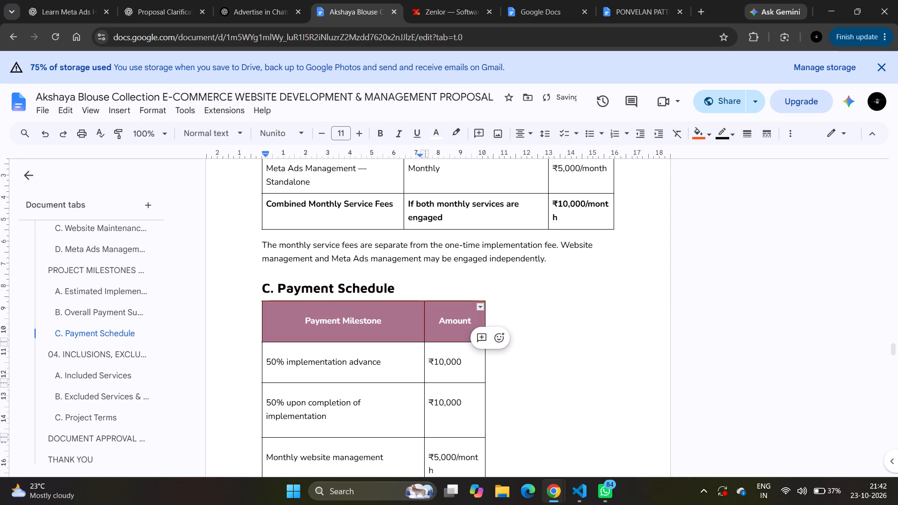
click(396, 352)
Remove the paragraph spacing before and after the text in every row of the Payment Schedule table.
drag(290, 319, 312, 326)
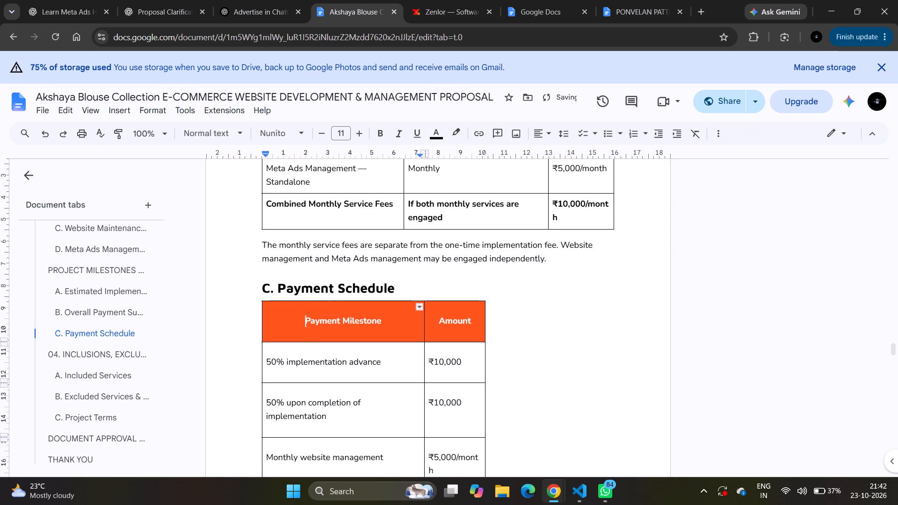
drag(312, 326, 432, 383)
scroll(432, 383, down, 2)
shift+click(445, 361)
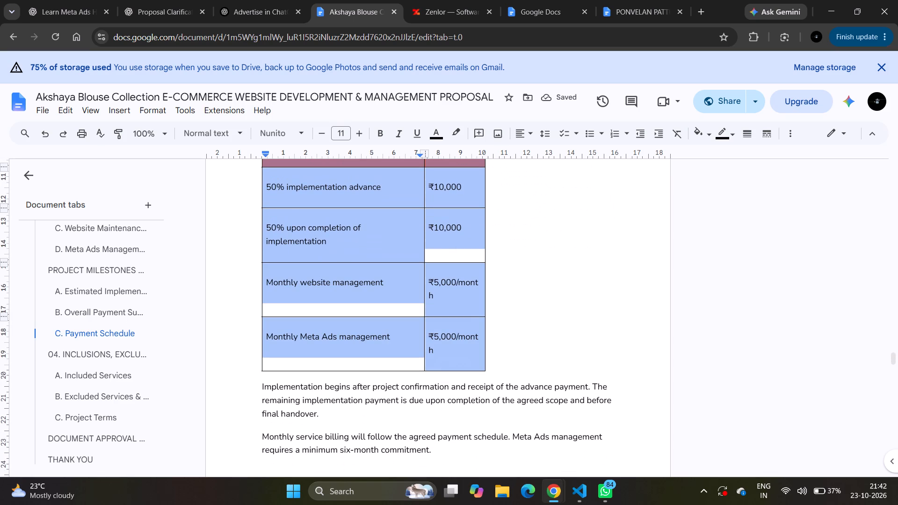
click(542, 141)
click(554, 236)
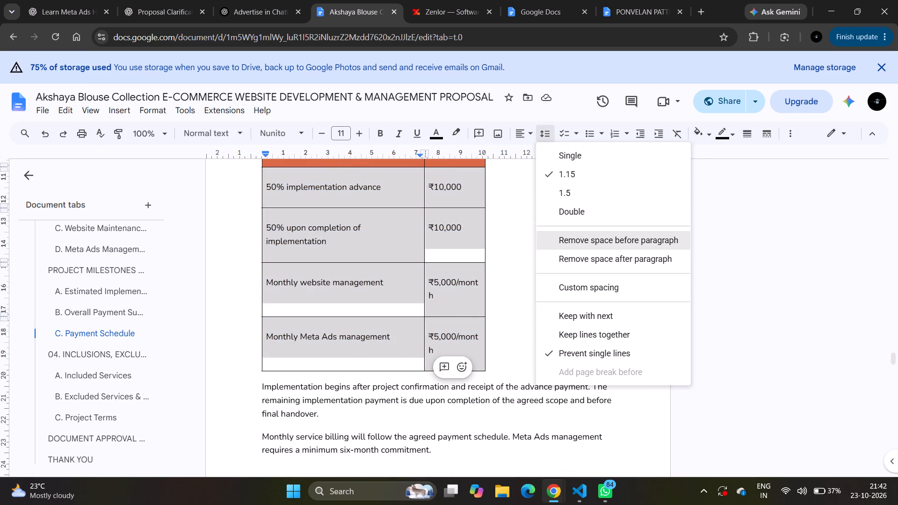
click(550, 135)
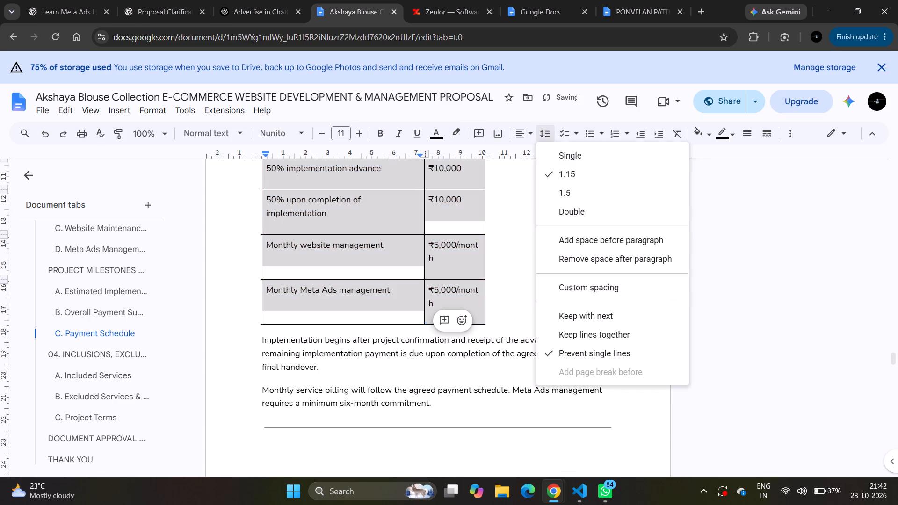
click(566, 260)
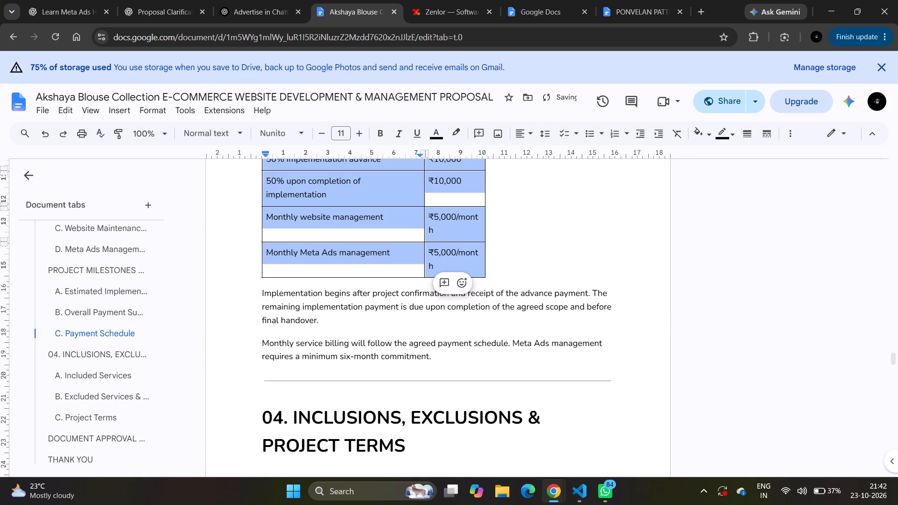
Widen the Payment Schedule table's columns so that every entry fits on one line.
scroll(495, 264, up, 3)
drag(484, 284, 539, 285)
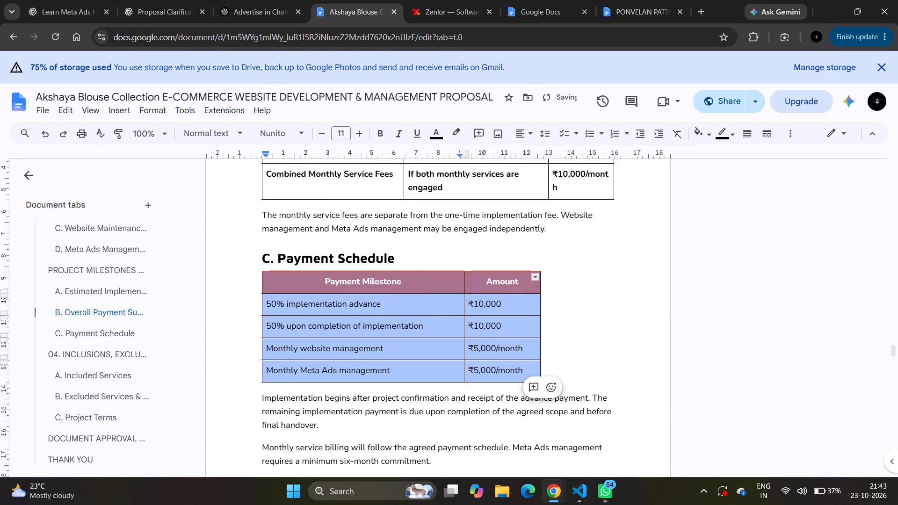
Widen the Amount column of the Overall Payment Summary table so ₹10,000/month fits on one line.
scroll(490, 291, up, 3)
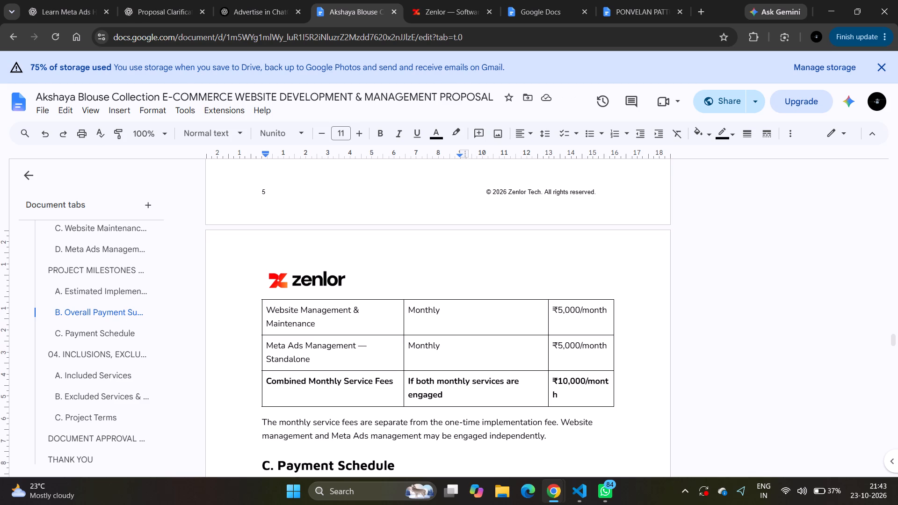
drag(549, 322, 541, 323)
drag(541, 323, 536, 323)
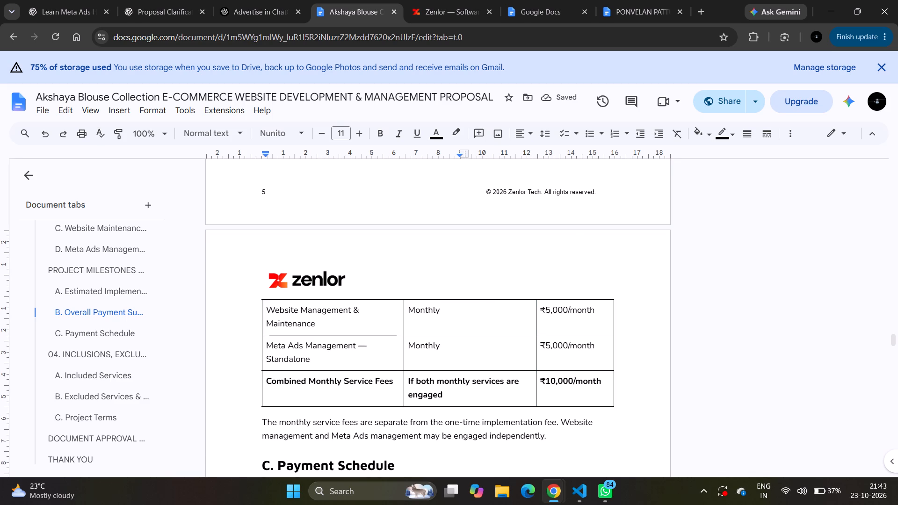
Review the formatting of the headings and tables from the catalogue maintenance section through the Overall Payment Summary.
scroll(466, 322, up, 4)
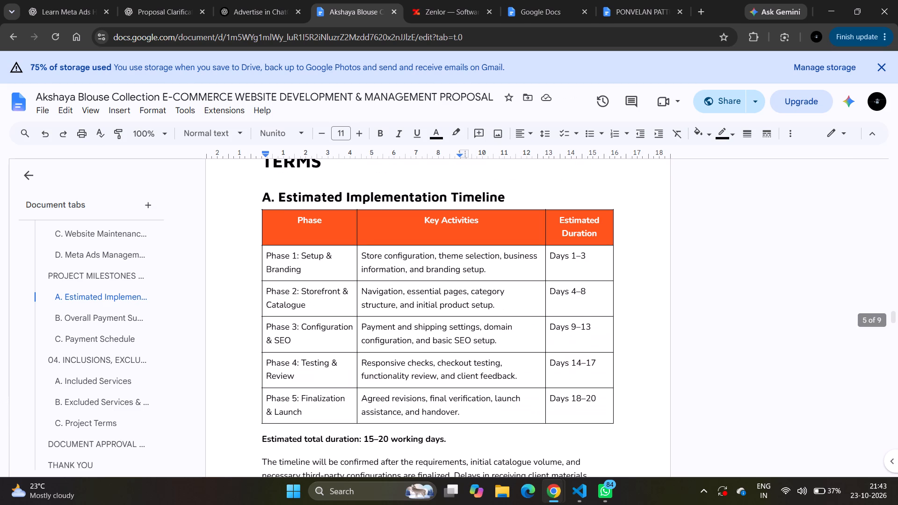
scroll(466, 322, up, 6)
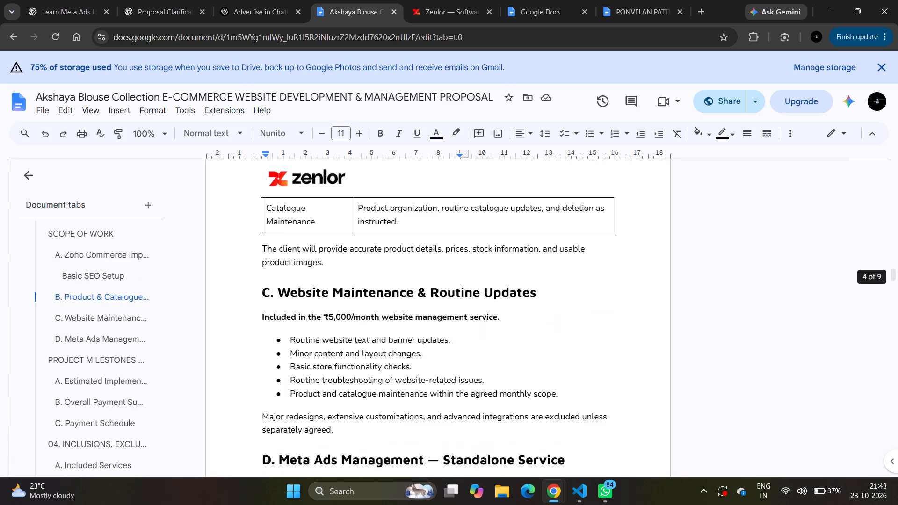
scroll(466, 322, up, 4)
scroll(466, 322, down, 2)
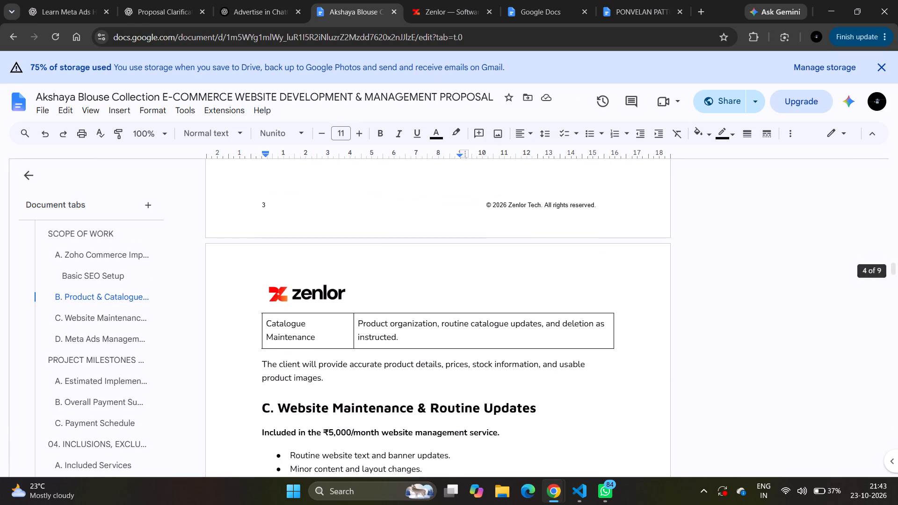
scroll(466, 322, down, 3)
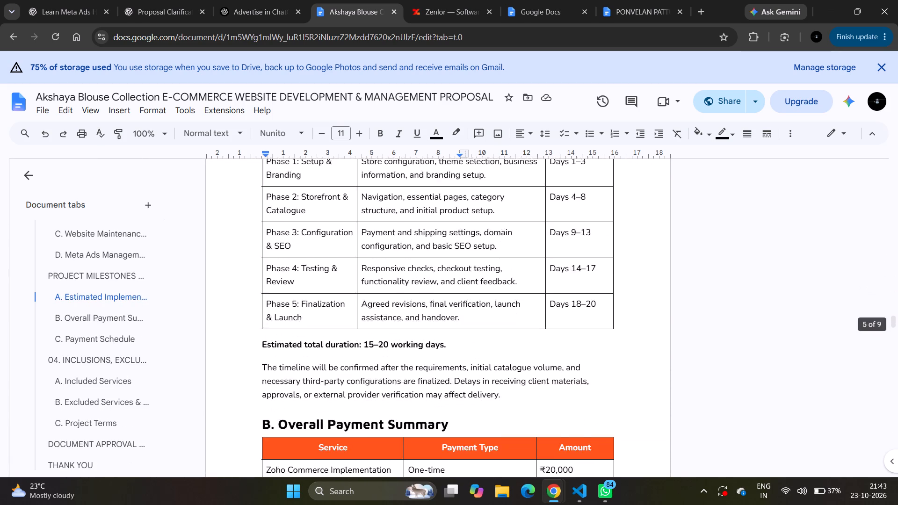
scroll(466, 322, down, 2)
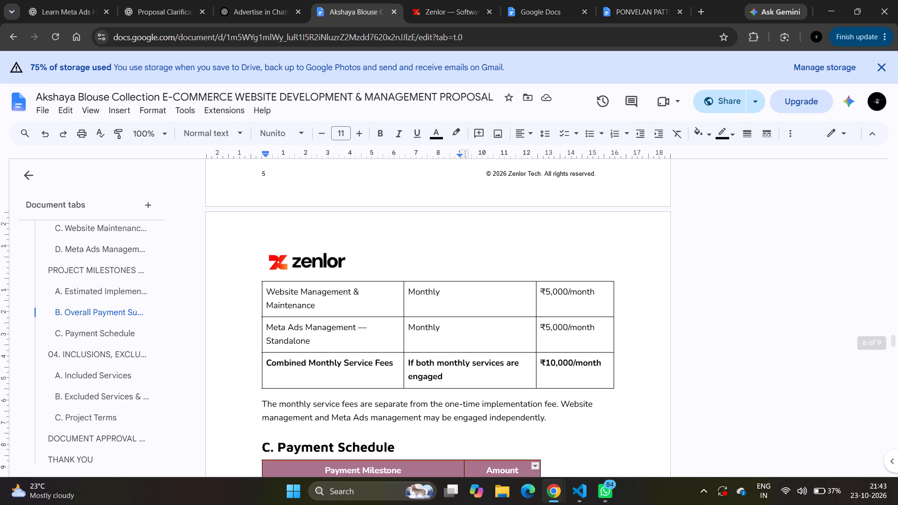
scroll(466, 322, up, 3)
Delete the divider line between the Payment Schedule text and the Inclusions, Exclusions & Project Terms heading.
scroll(466, 322, down, 5)
click(621, 328)
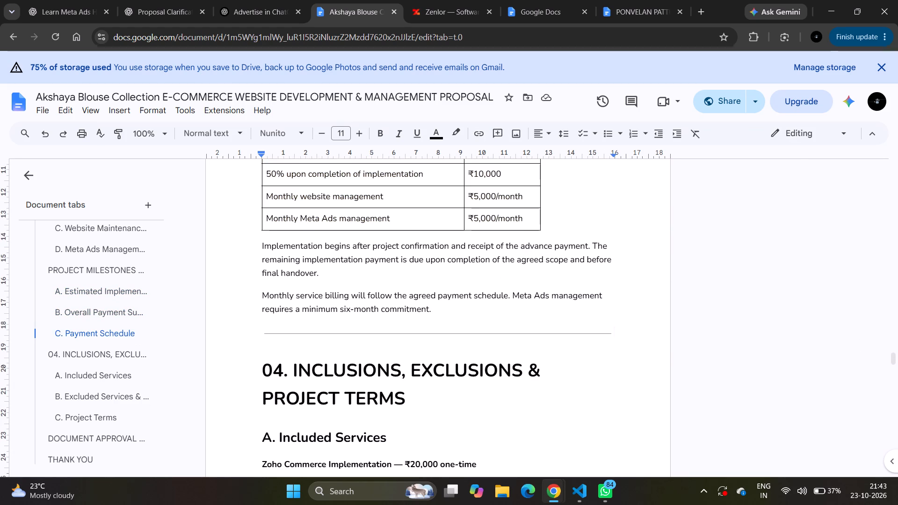
key(BackSpace)
key(BackSpace)
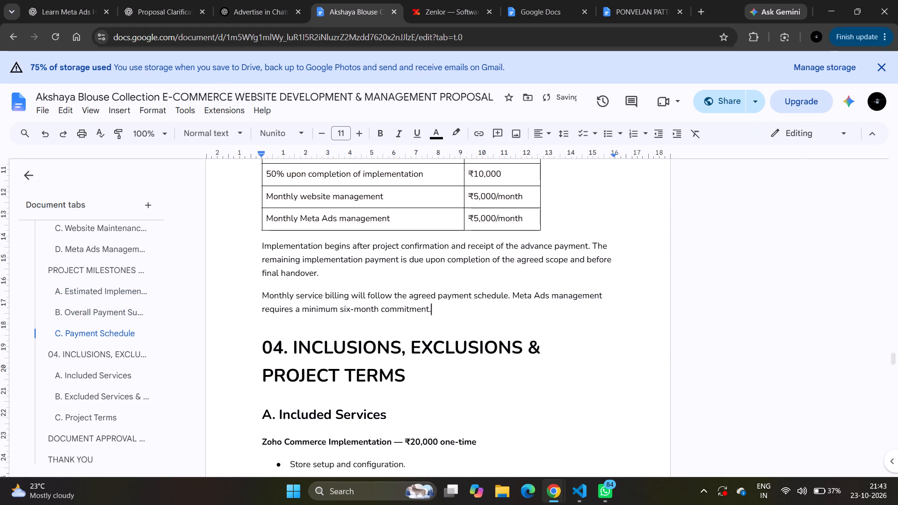
Remove the number "04." from the Inclusions, Exclusions & Project Terms heading.
click(293, 347)
key(BackSpace)
key(BackSpace)
key(BackSpace)
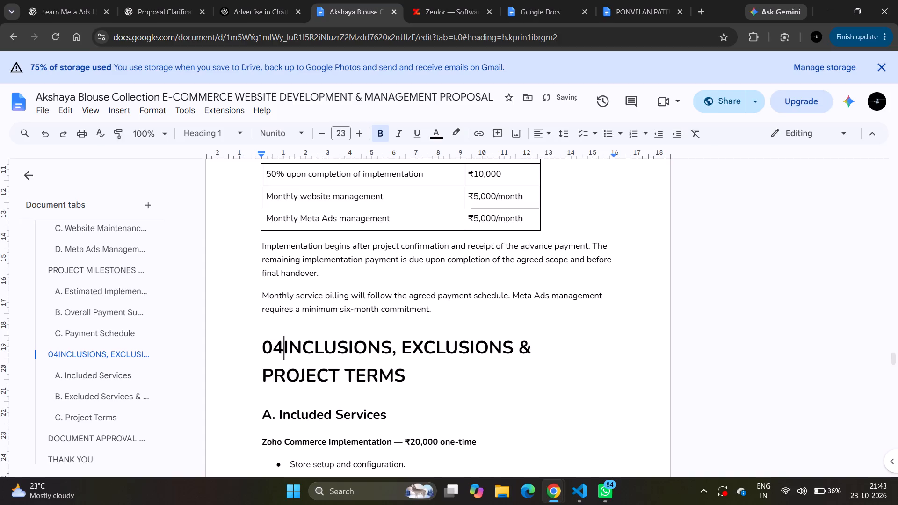
key(BackSpace)
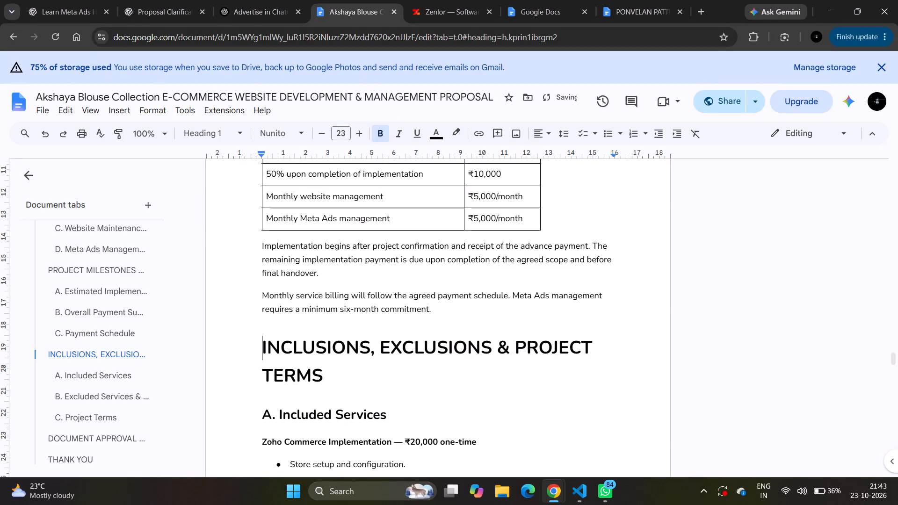
Set the Inclusions, Exclusions & Project Terms heading, "A. Included Services" and the Zoho Commerce Implementation line in Maven Pro.
shift+click(328, 370)
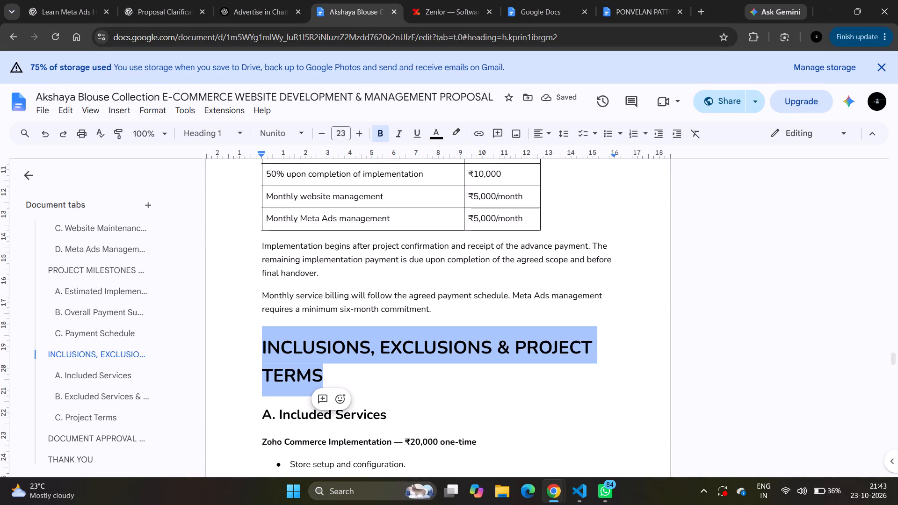
shift+click(476, 442)
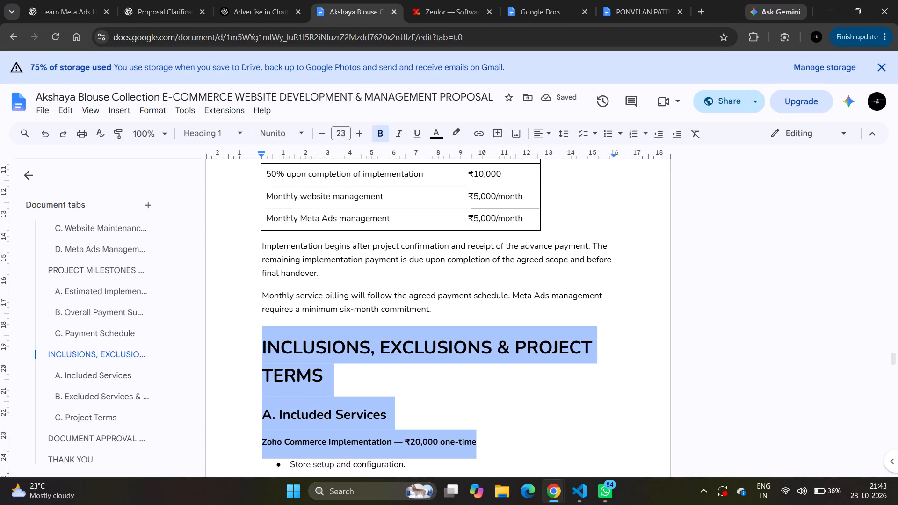
click(281, 134)
click(298, 198)
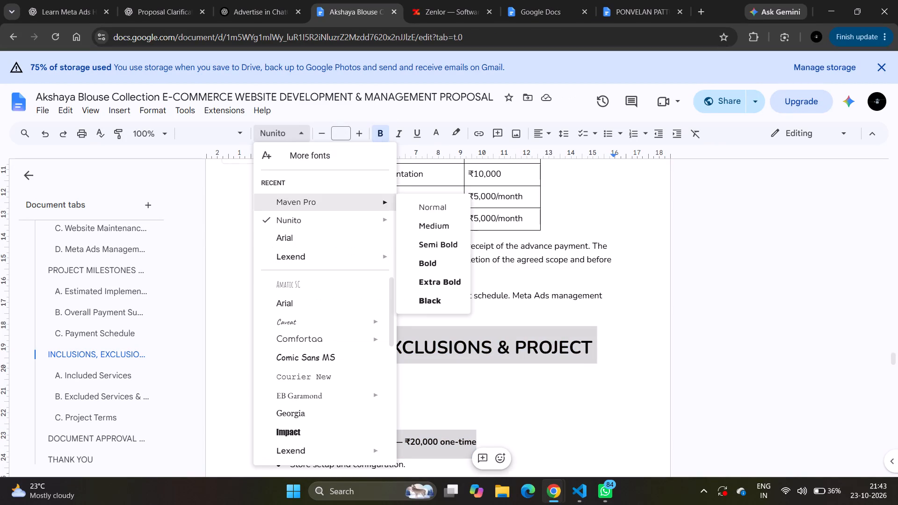
Set the "Website Management — ₹5,000/month" subheading under Included Services in Maven Pro.
scroll(341, 291, down, 3)
click(323, 300)
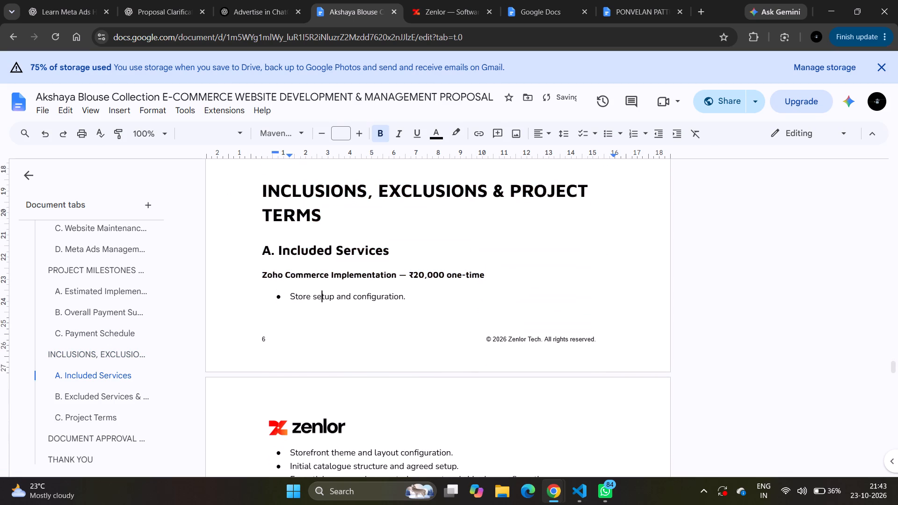
scroll(323, 300, down, 3)
click(310, 303)
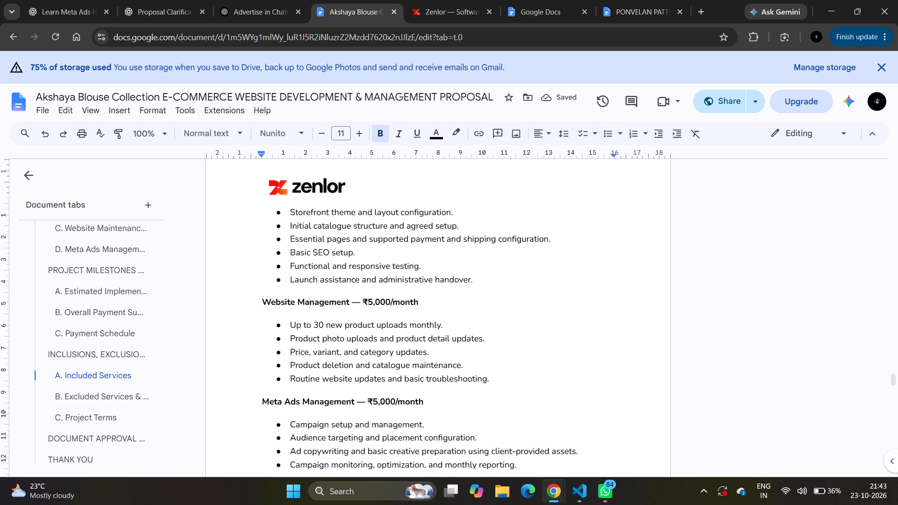
drag(261, 303, 419, 306)
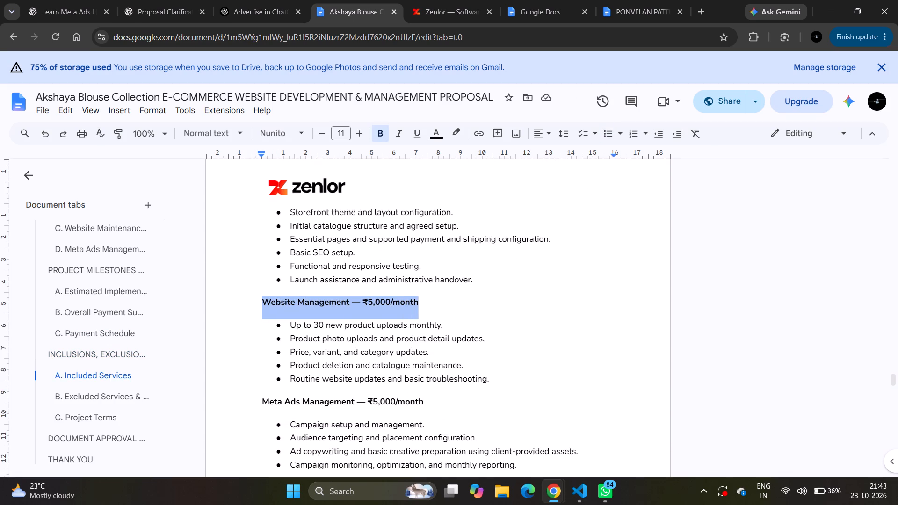
click(286, 140)
click(296, 199)
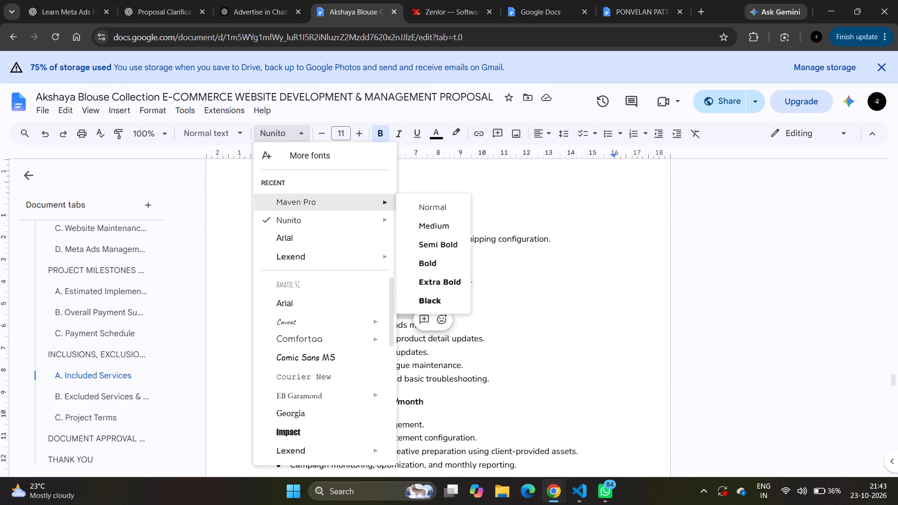
Set the "Meta Ads Management — ₹5,000/month" subheading under Included Services in Maven Pro.
scroll(299, 259, down, 1)
drag(260, 317, 308, 315)
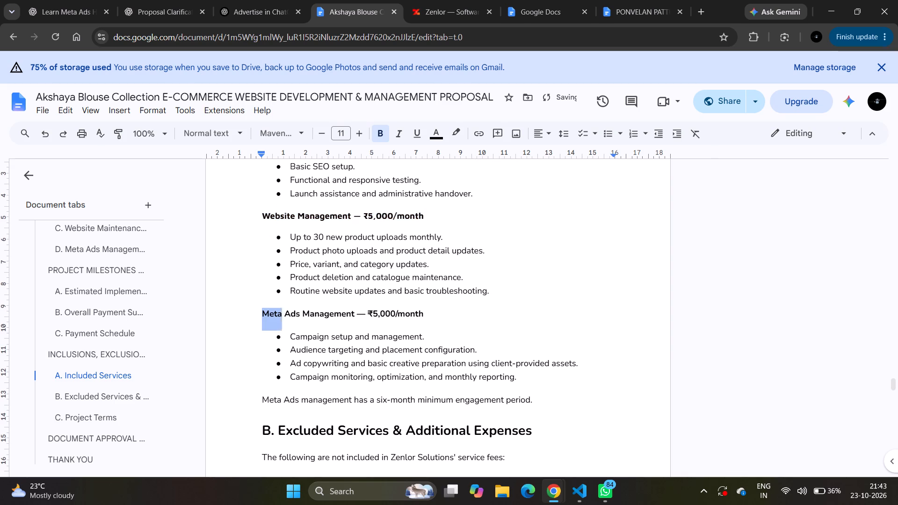
drag(308, 315, 420, 314)
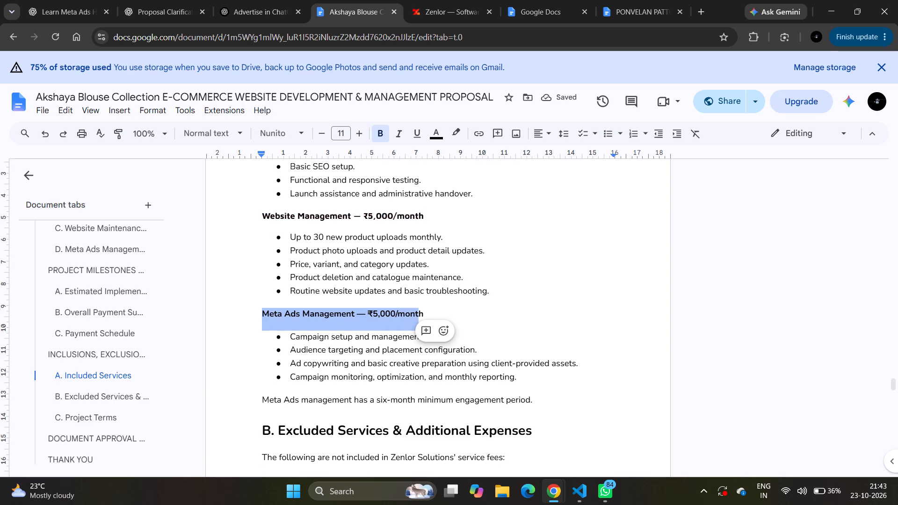
key(shift+Right)
click(295, 138)
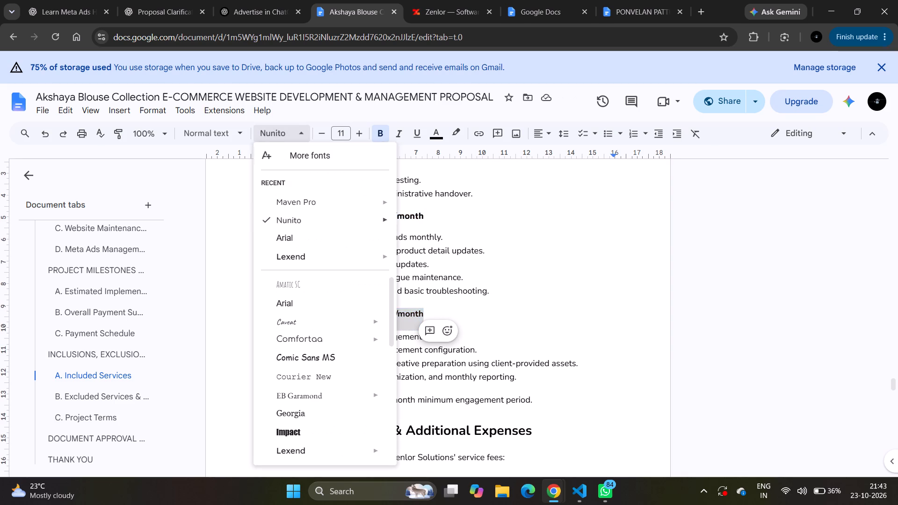
click(293, 195)
Set the "B. Excluded Services & Additional Expenses" and "C. Project Terms" headings in Maven Pro.
scroll(325, 278, down, 2)
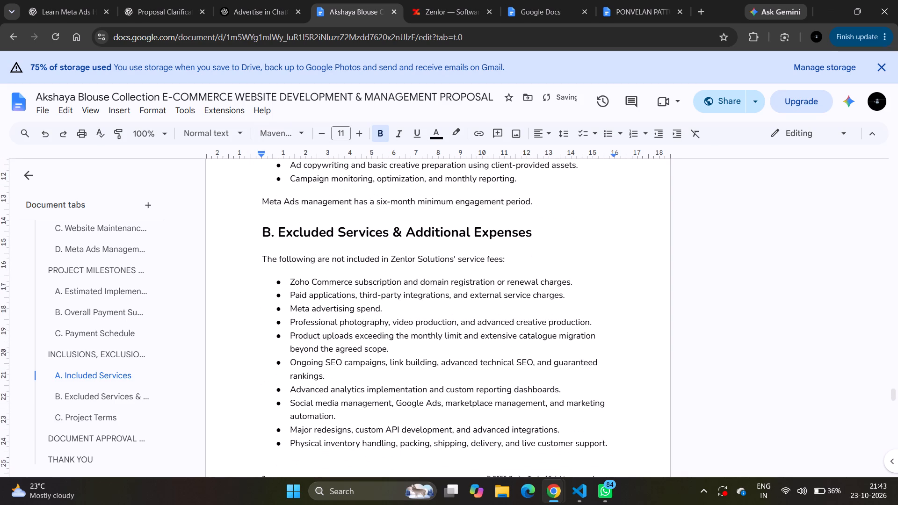
triple_click(265, 235)
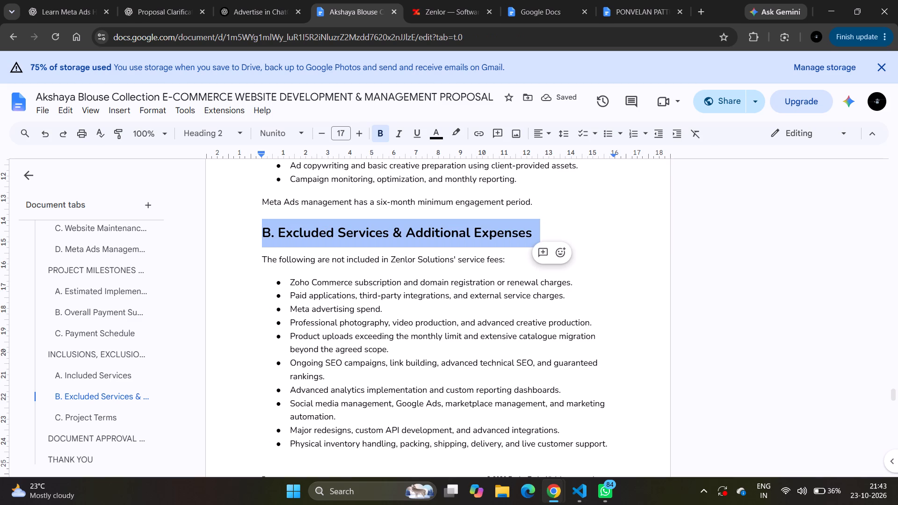
drag(293, 128, 291, 203)
scroll(325, 272, down, 1)
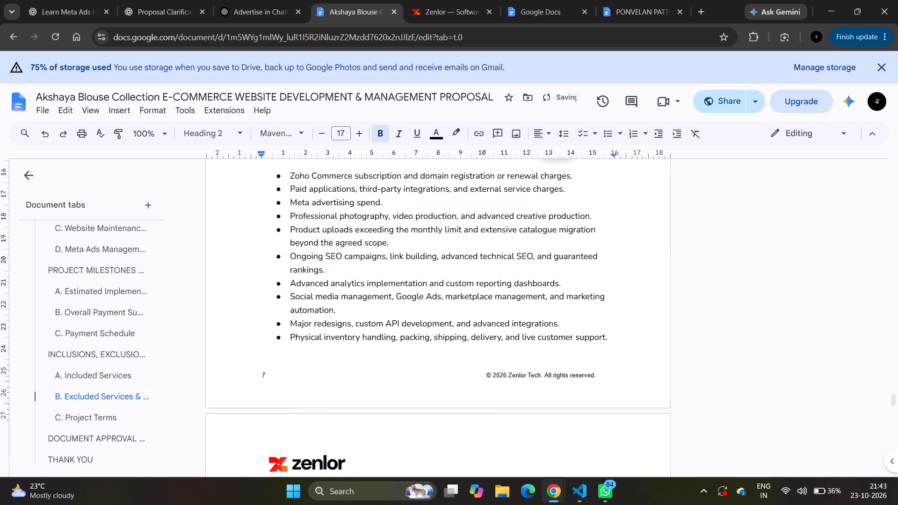
scroll(325, 272, down, 3)
triple_click(300, 369)
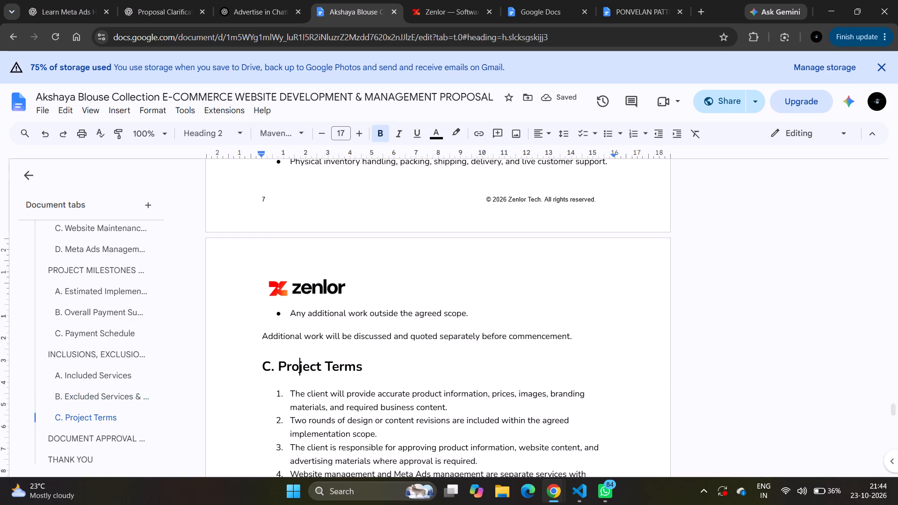
click(294, 137)
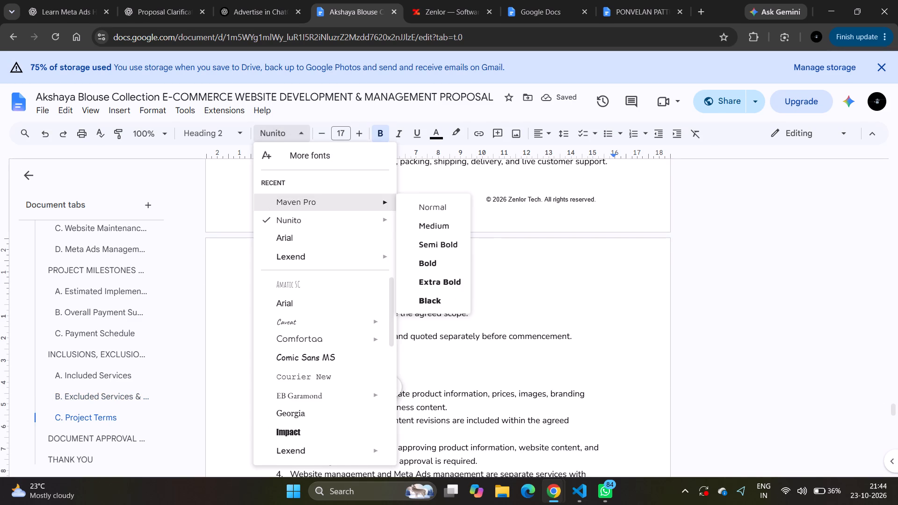
click(304, 204)
Set the Document Approval & Sign-Off heading in Maven Pro.
scroll(322, 313, down, 3)
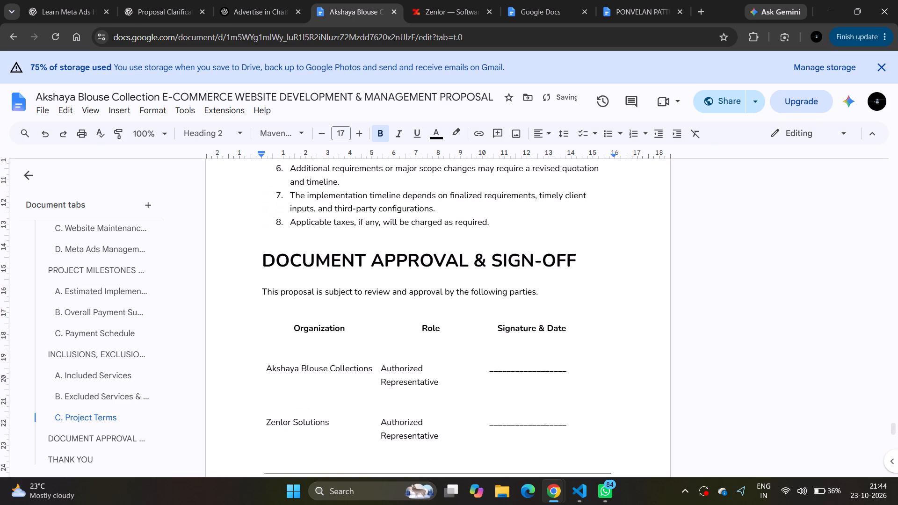
triple_click(365, 246)
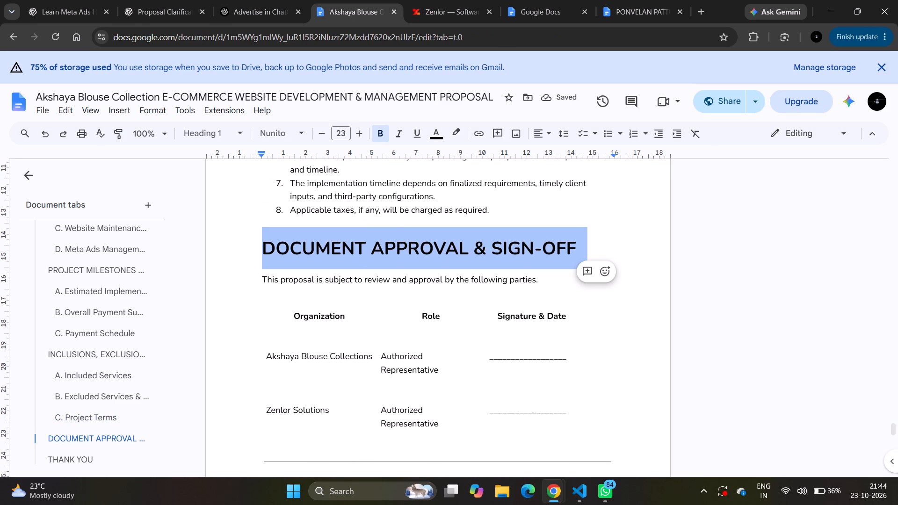
click(282, 127)
click(289, 201)
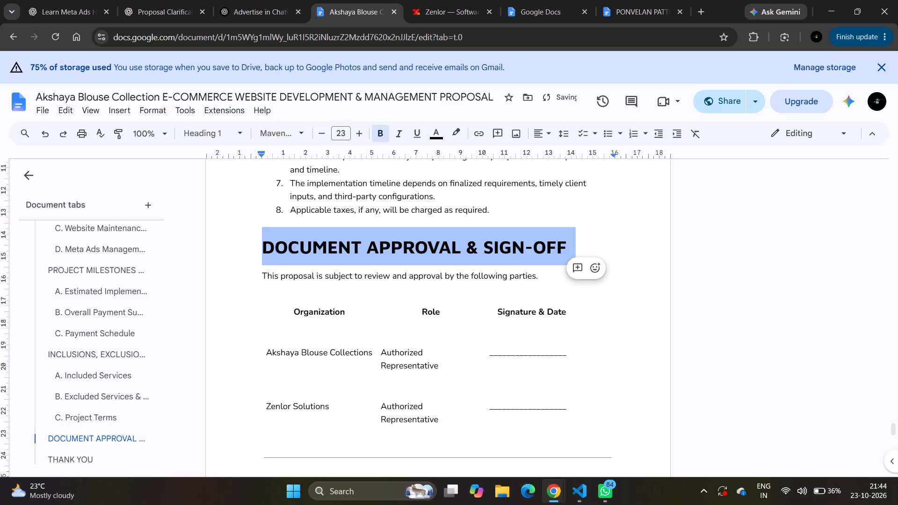
Give all borders of the Document Approval & Sign-Off table a width of 0.5pt.
scroll(343, 260, down, 1)
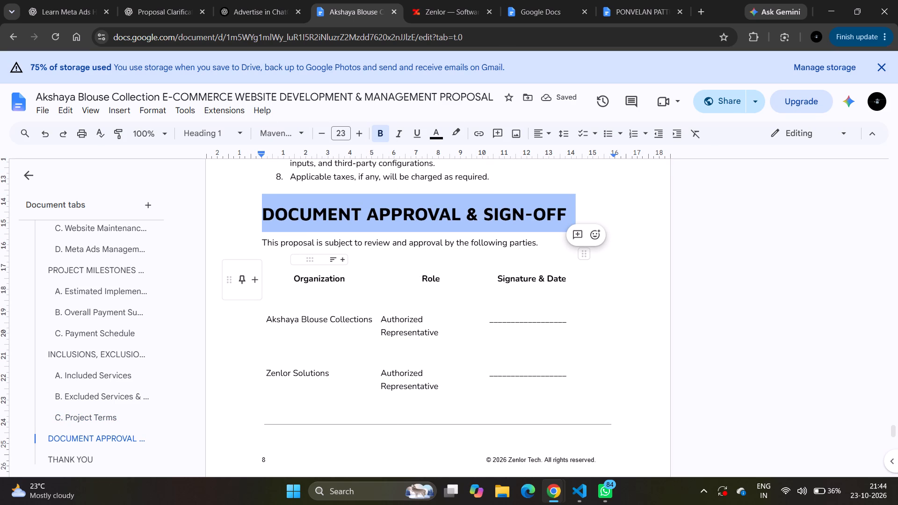
click(292, 281)
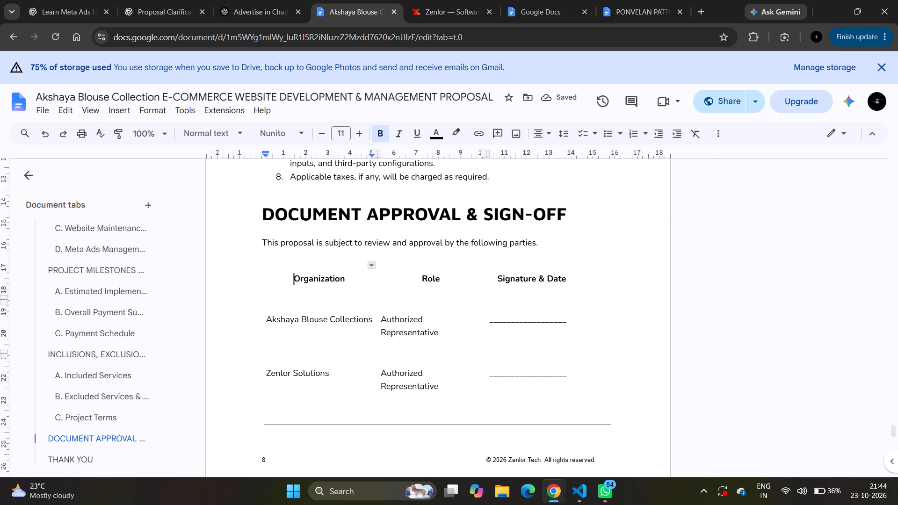
shift+click(577, 377)
click(572, 378)
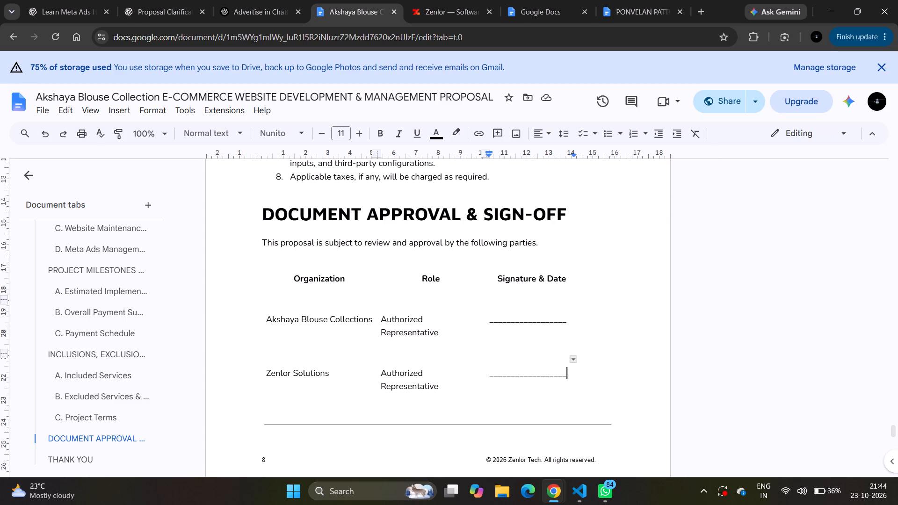
shift+click(296, 275)
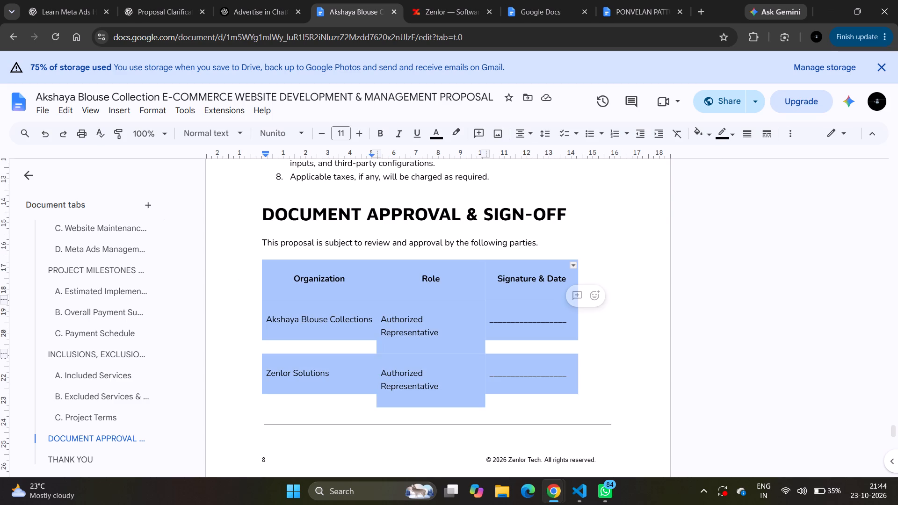
click(439, 139)
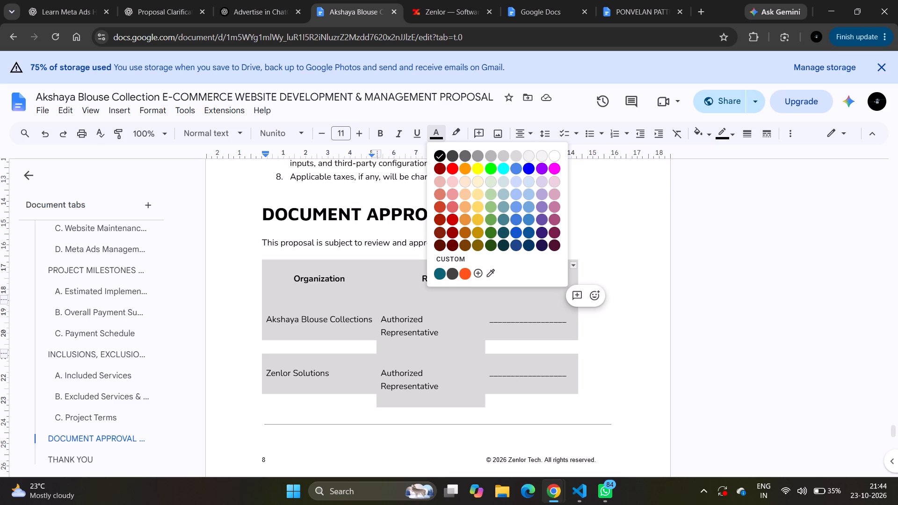
click(574, 266)
click(547, 220)
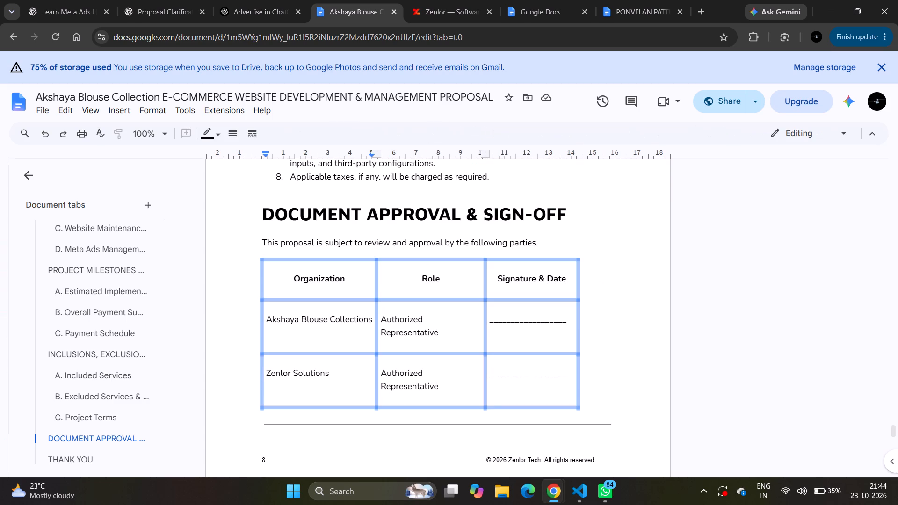
click(231, 130)
click(254, 176)
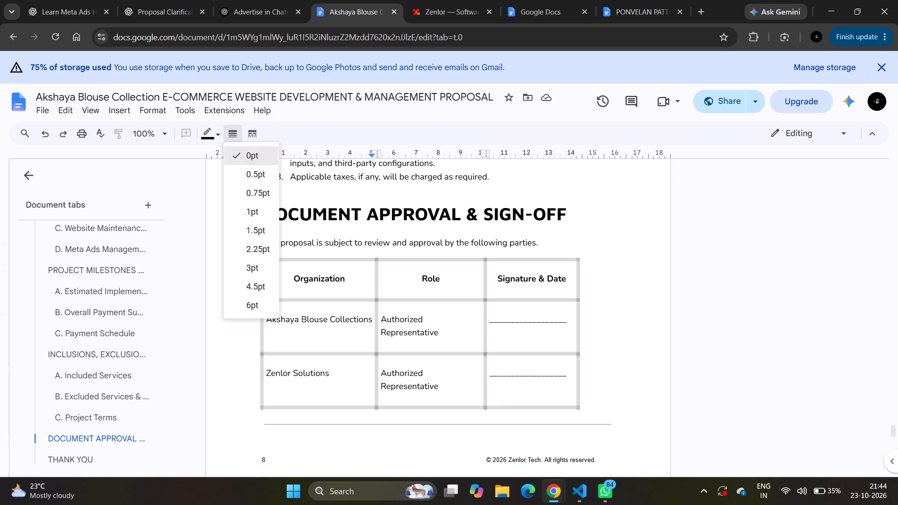
Highlight the sign-off table's header row text in white and fill its cells with the custom orange.
click(290, 287)
drag(290, 287, 481, 291)
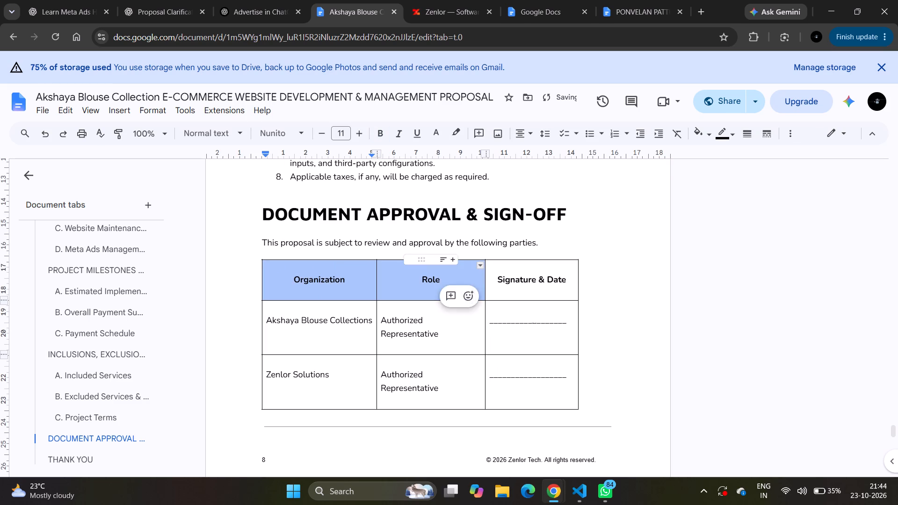
drag(481, 291, 513, 283)
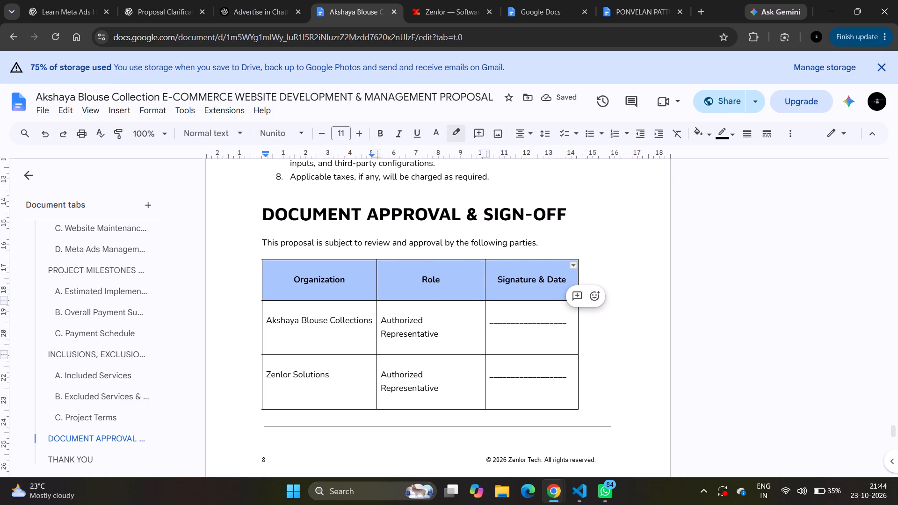
drag(458, 133, 573, 174)
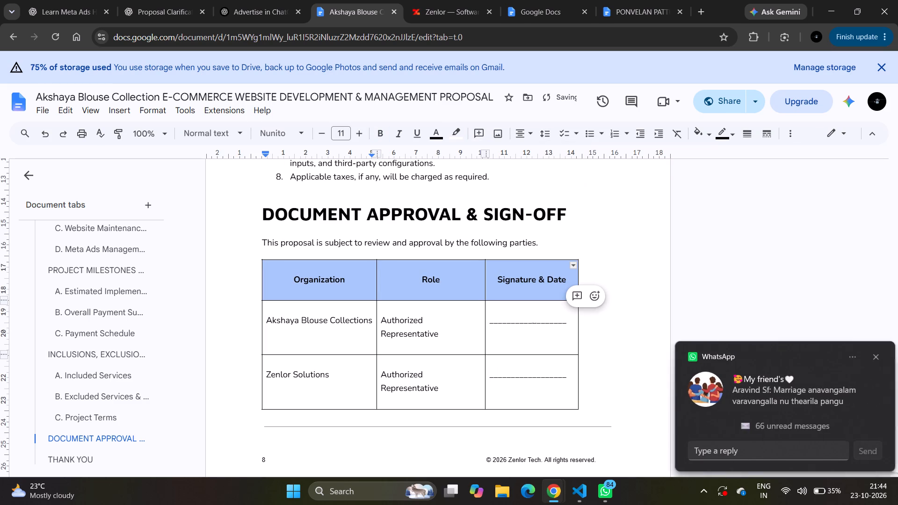
click(698, 130)
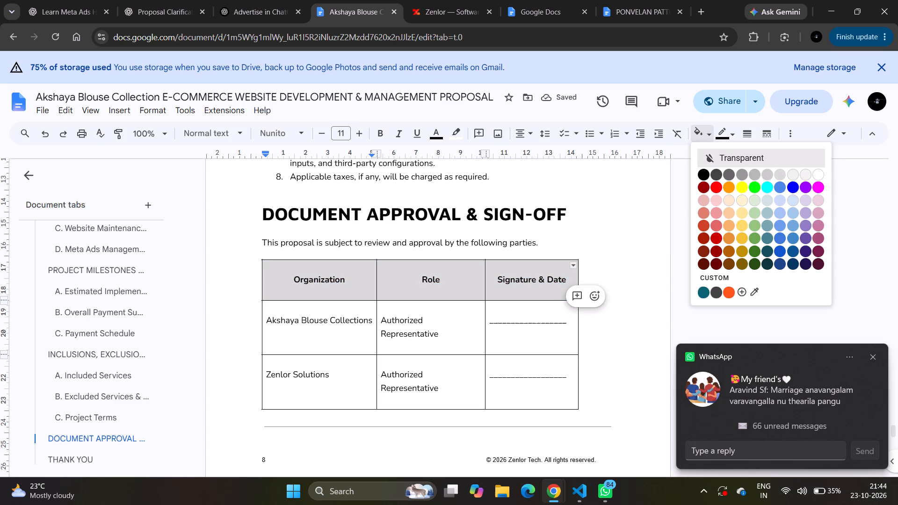
click(731, 290)
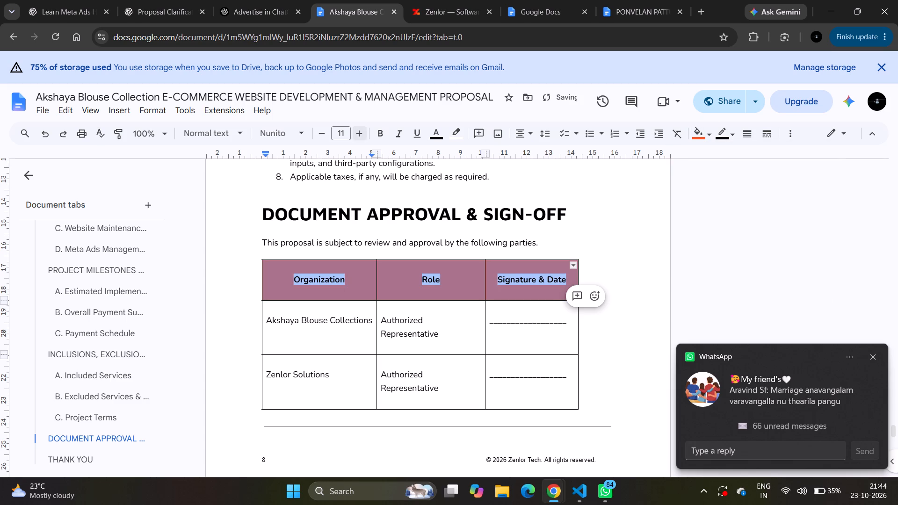
Change the sign-off table's header text colour to white and remove its highlight.
click(435, 133)
click(552, 156)
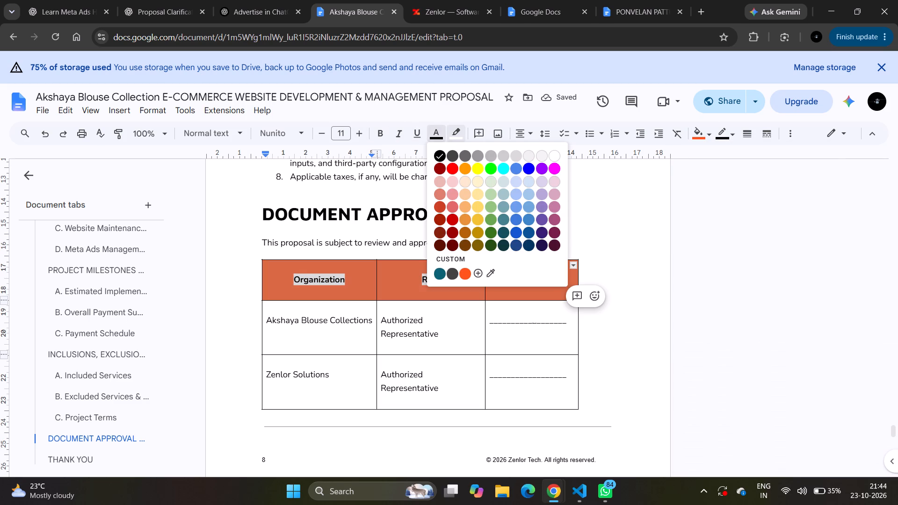
click(452, 131)
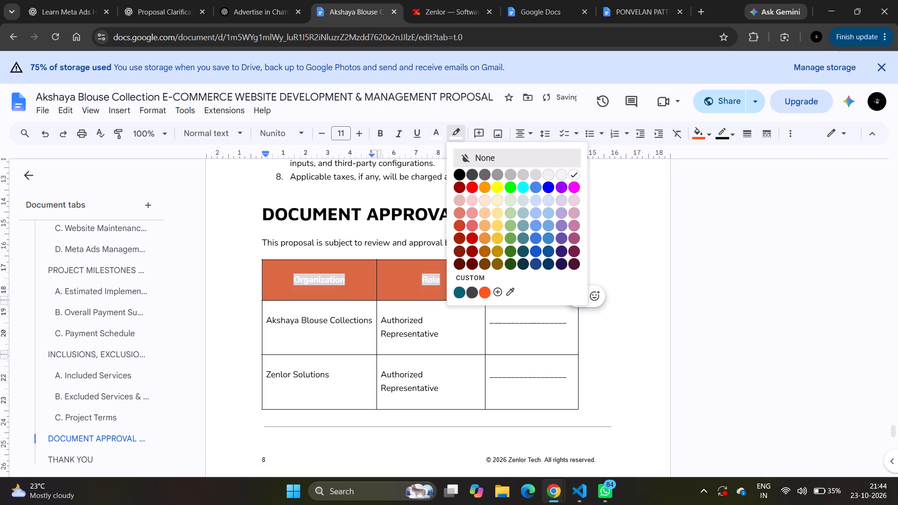
click(481, 151)
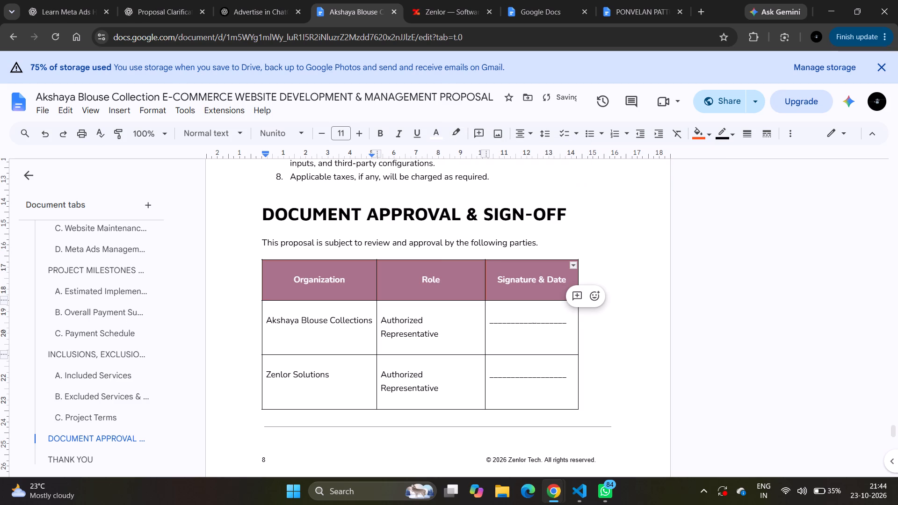
click(592, 323)
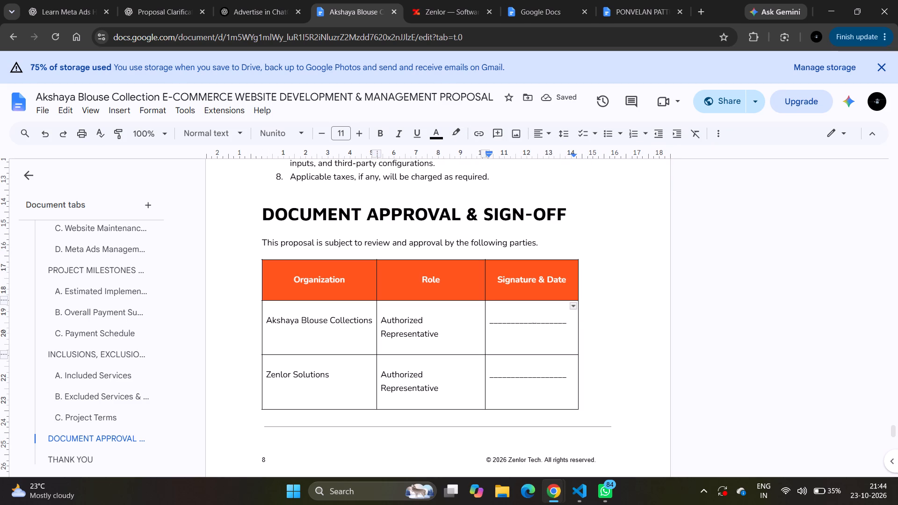
Clear the underscore lines from the Signature & Date cells for Akshaya Blouse Collections and Zenlor Solutions.
click(492, 323)
triple_click(557, 319)
key(BackSpace)
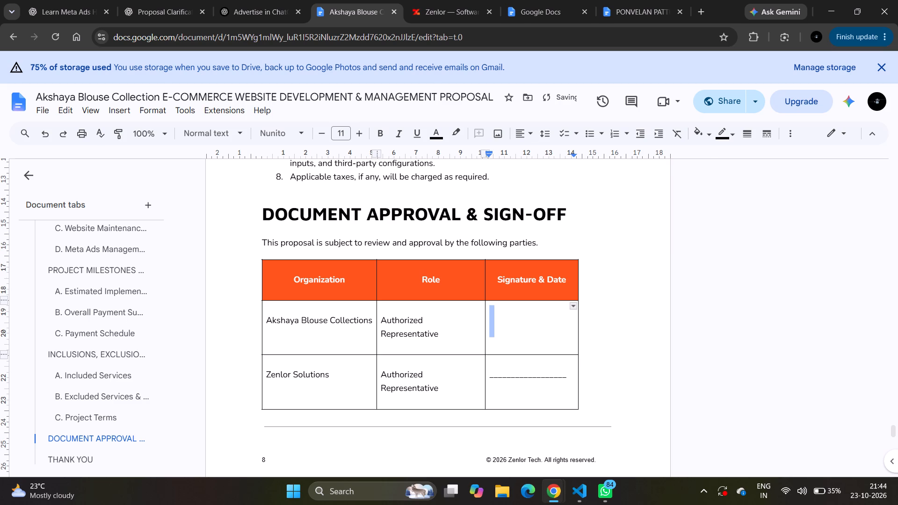
double_click(516, 383)
key(BackSpace)
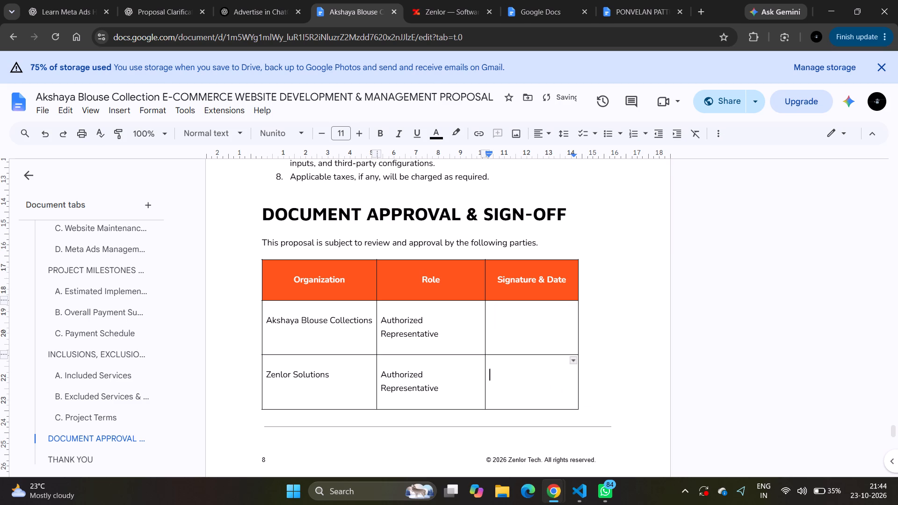
Delete the divider line below the Document Approval & Sign-Off table.
click(626, 423)
key(BackSpace)
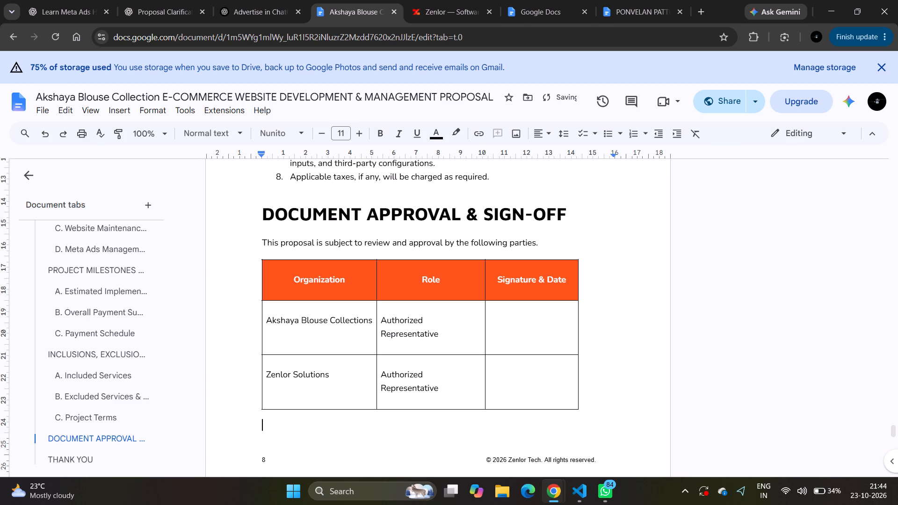
scroll(626, 423, down, 2)
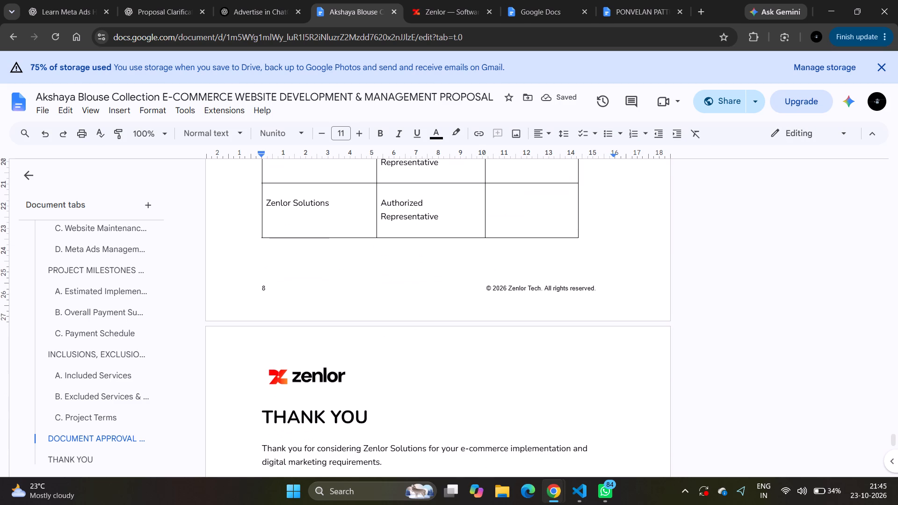
key(BackSpace)
Set the Thank You heading on the last page in Maven Pro.
scroll(498, 458, down, 2)
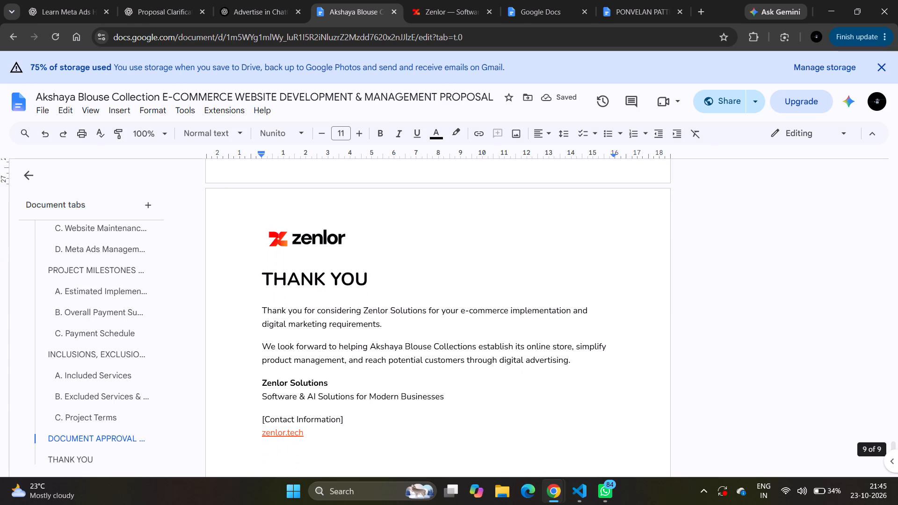
triple_click(312, 279)
drag(283, 134, 287, 163)
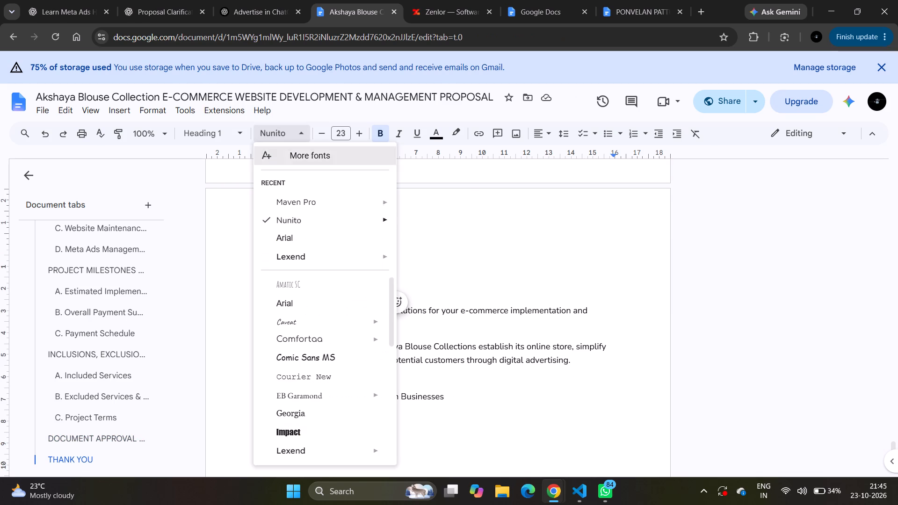
drag(287, 163, 295, 202)
click(368, 331)
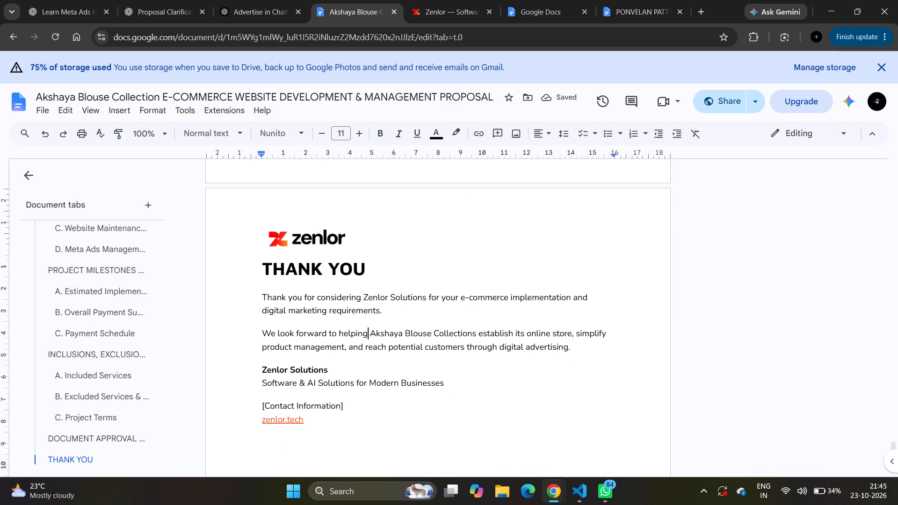
Remove the space before and after paragraphs in all cells of the Document Approval & Sign-Off table.
scroll(400, 310, up, 6)
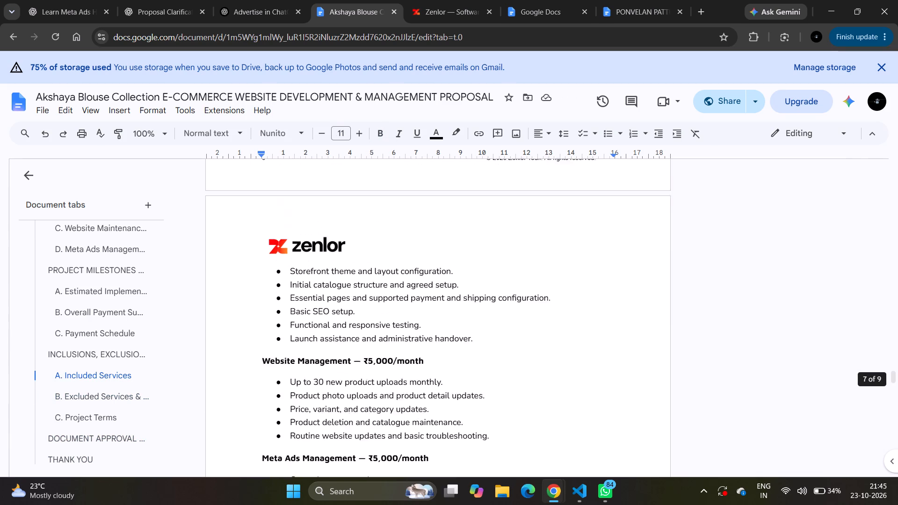
scroll(400, 310, down, 5)
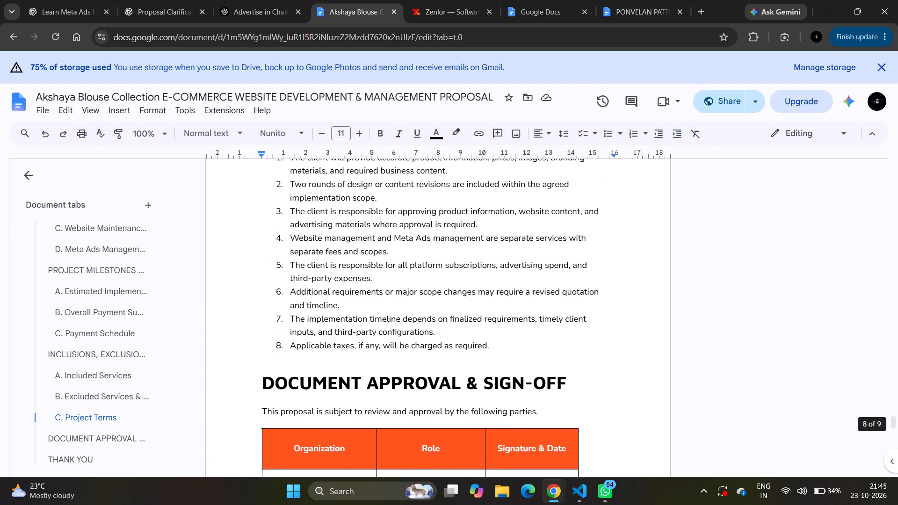
scroll(400, 310, down, 1)
scroll(347, 310, down, 2)
drag(285, 237, 497, 330)
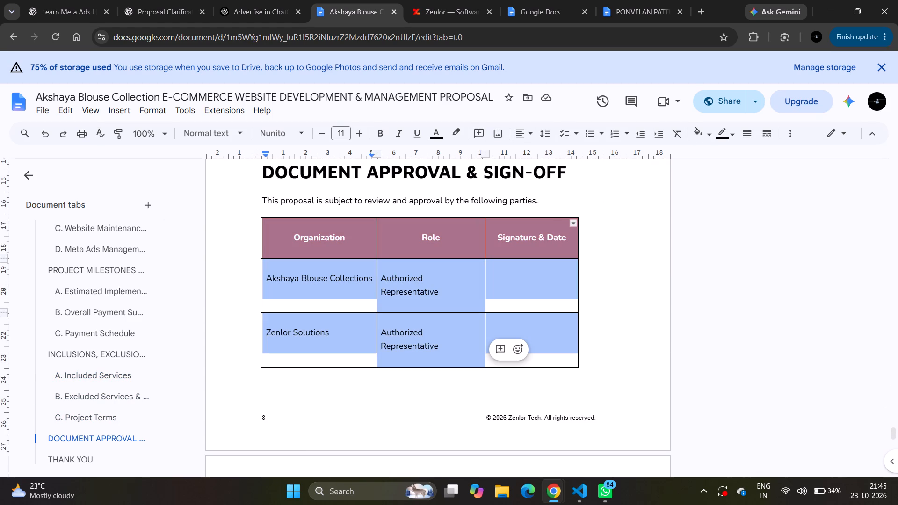
click(560, 132)
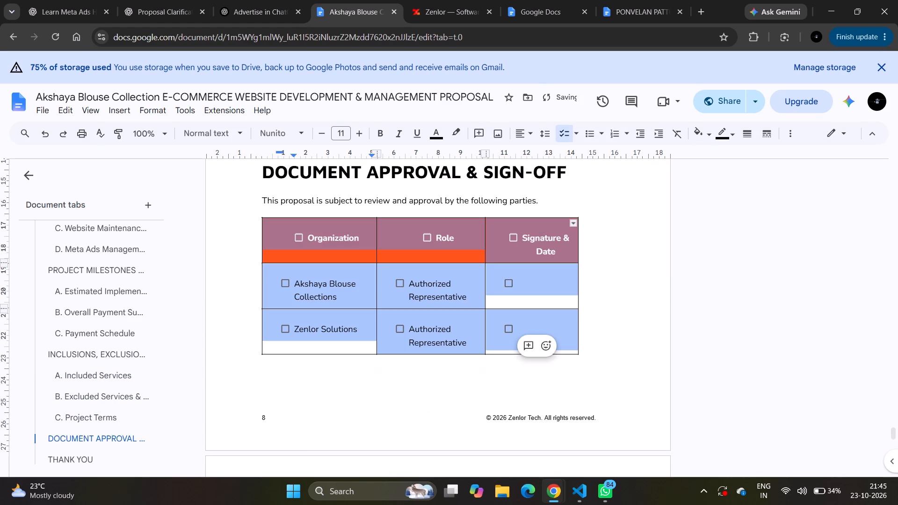
click(560, 132)
click(547, 132)
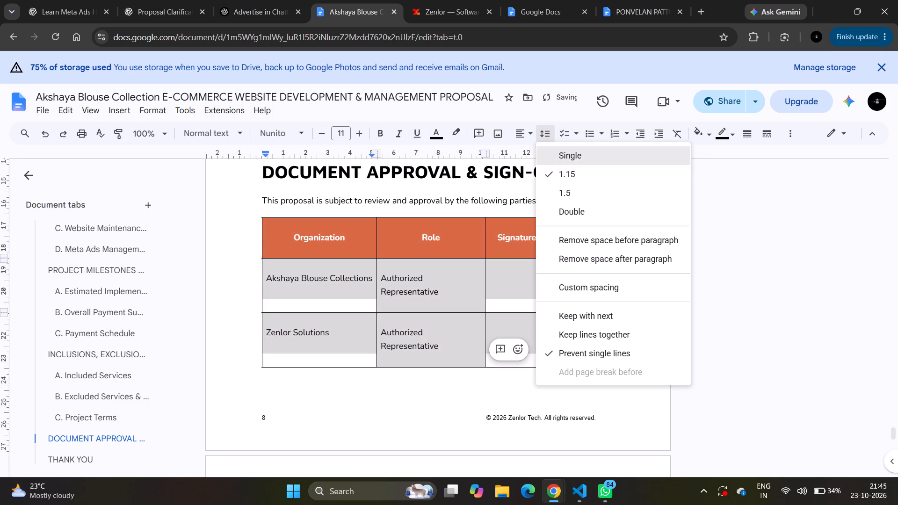
click(563, 241)
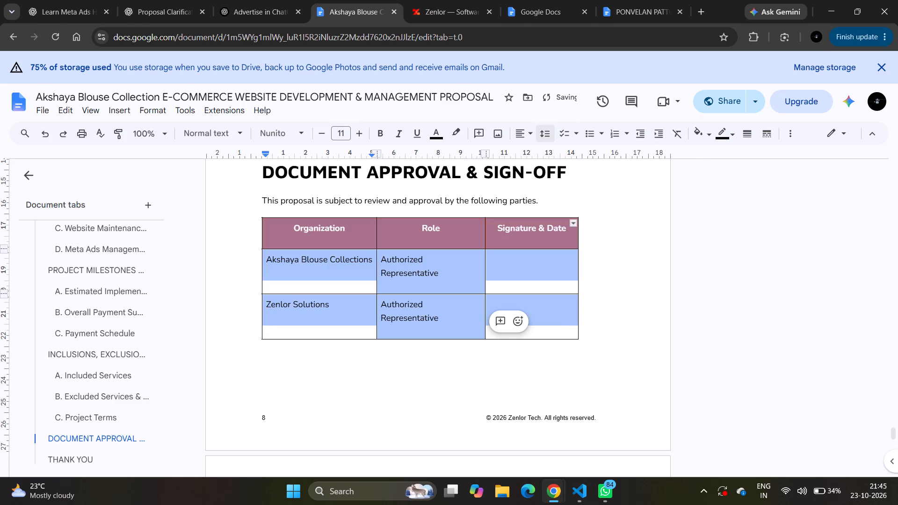
click(539, 130)
click(576, 253)
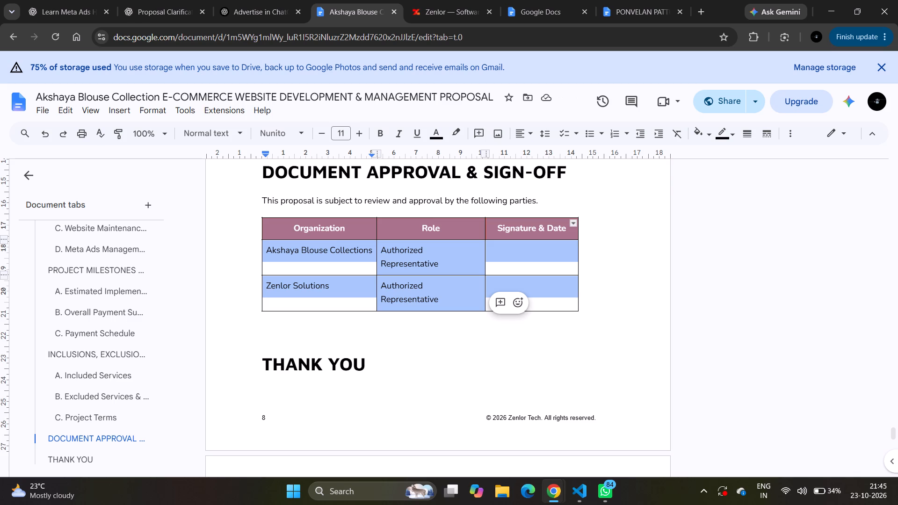
click(594, 306)
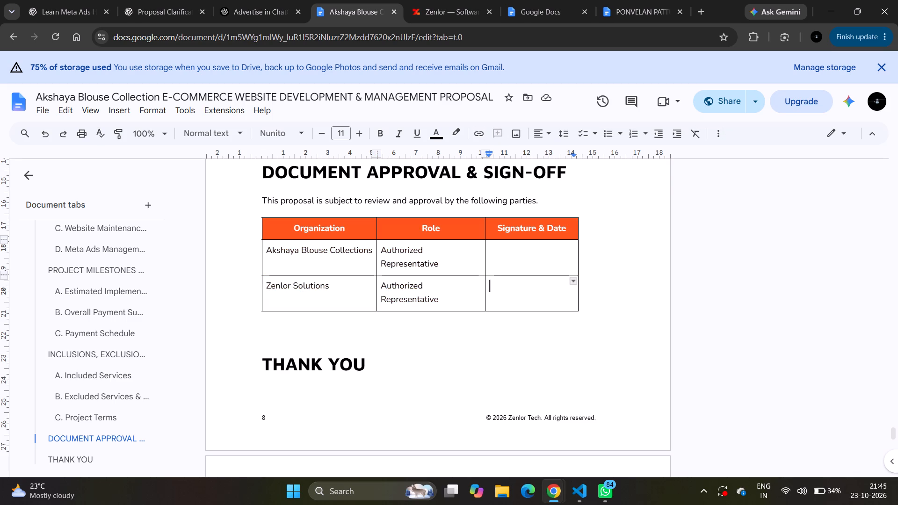
Review the proposal from the cover page to the project milestones section, checking spacing, tables and page breaks.
scroll(594, 306, down, 1)
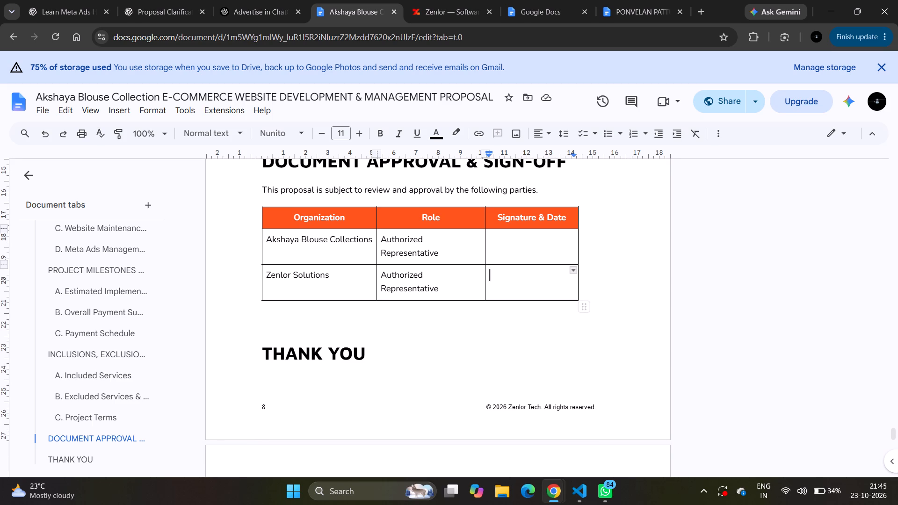
scroll(594, 306, down, 1)
scroll(594, 306, up, 2)
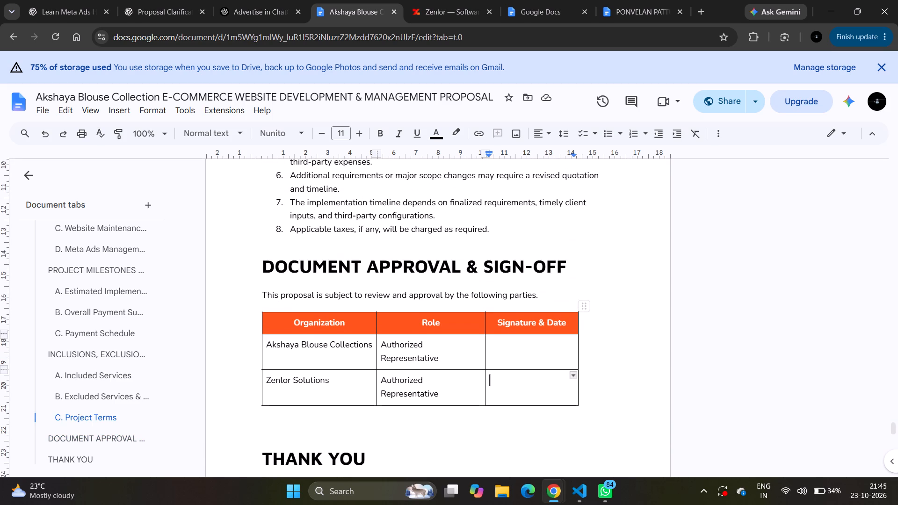
scroll(594, 306, down, 1)
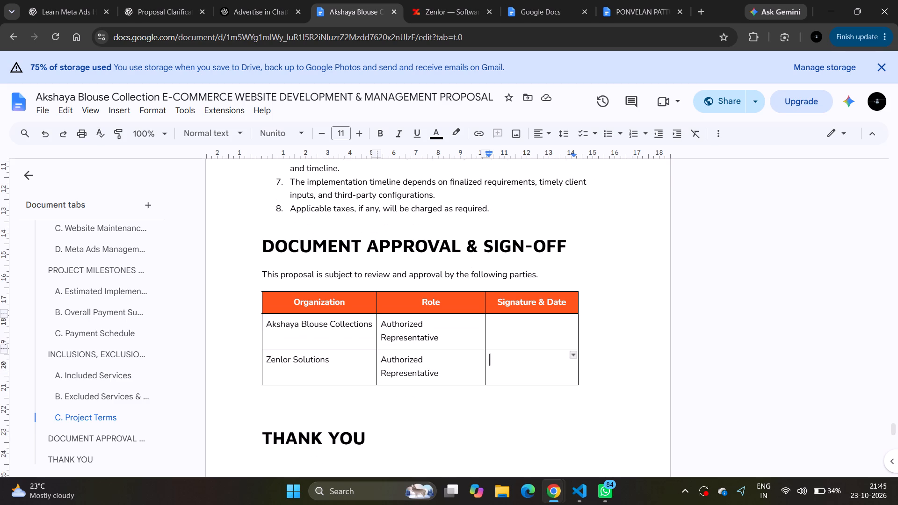
scroll(594, 306, down, 2)
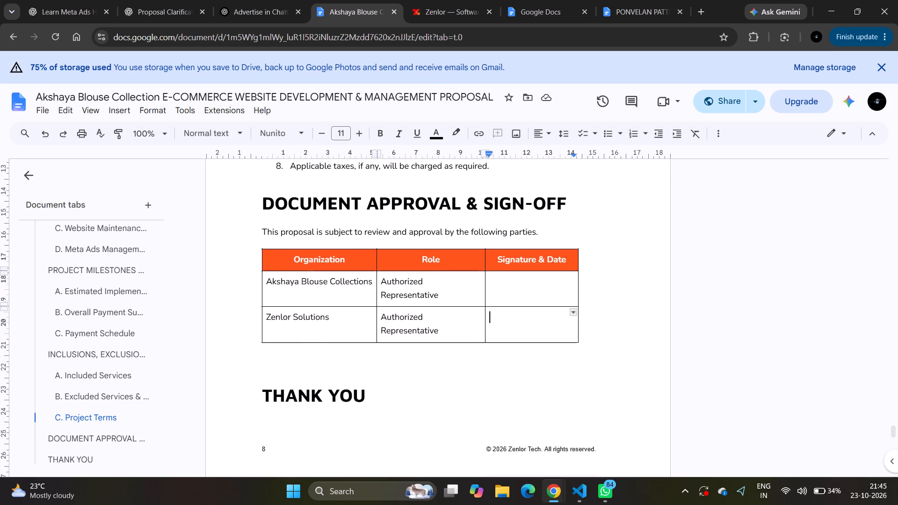
scroll(594, 306, down, 1)
scroll(594, 306, up, 12)
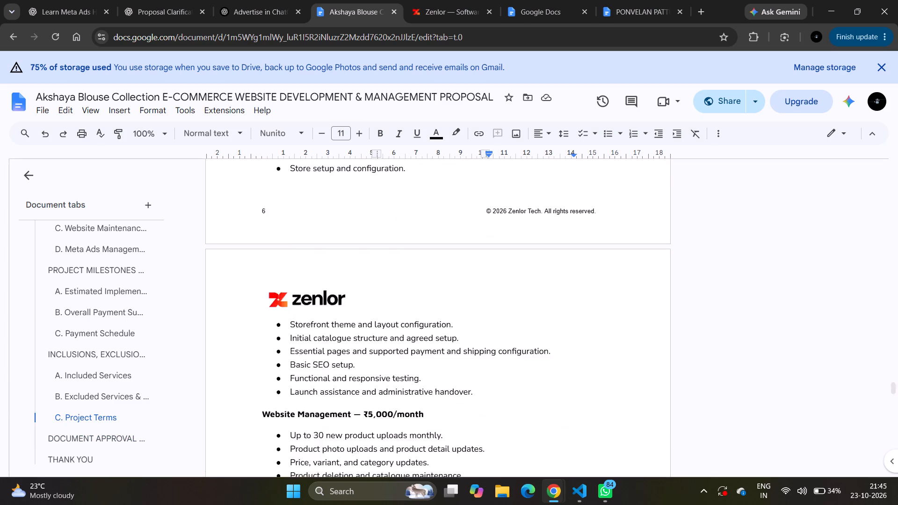
scroll(594, 306, up, 17)
scroll(594, 306, down, 1)
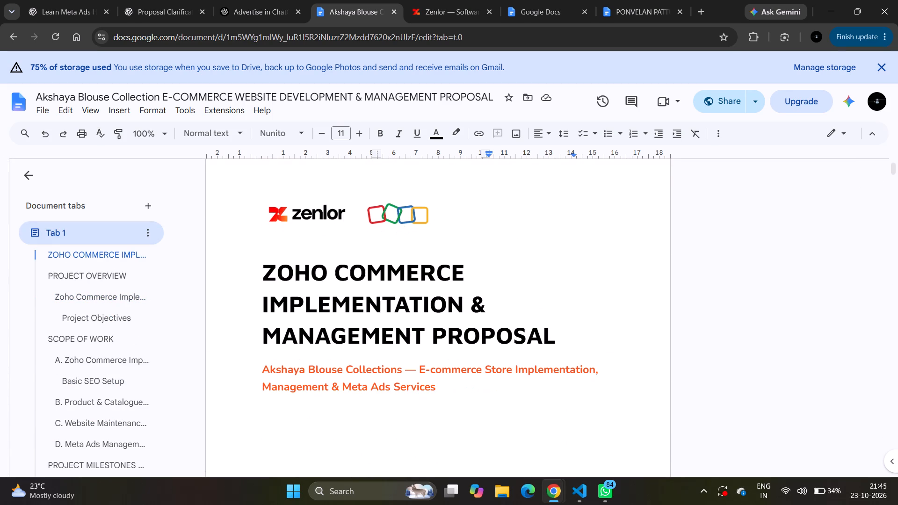
scroll(594, 306, down, 1)
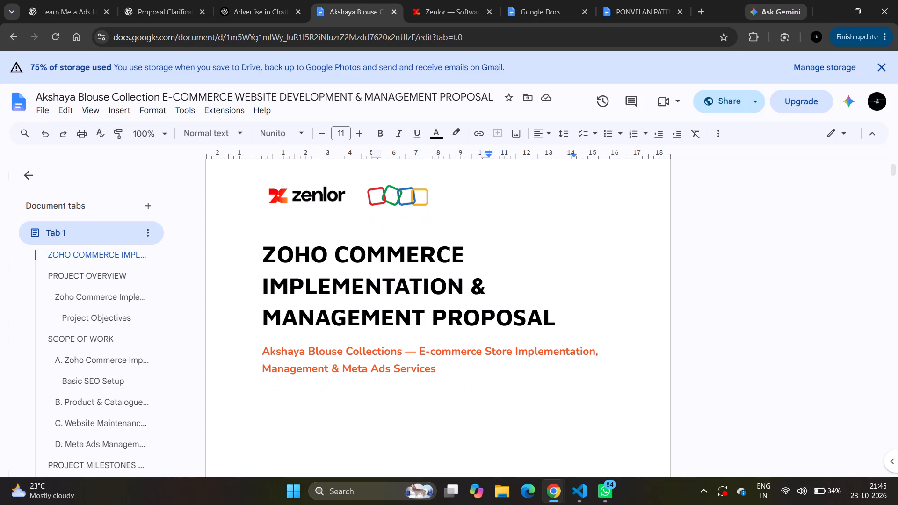
scroll(594, 306, down, 3)
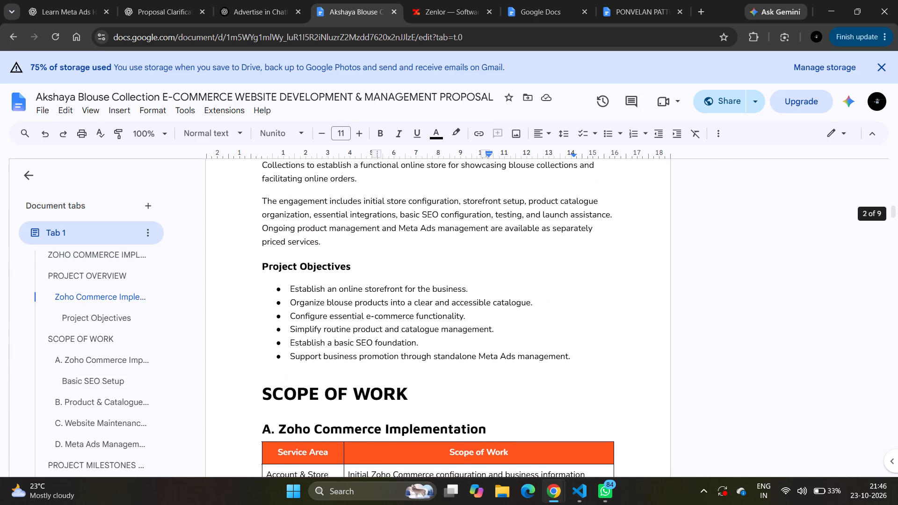
scroll(594, 306, up, 1)
scroll(594, 306, down, 2)
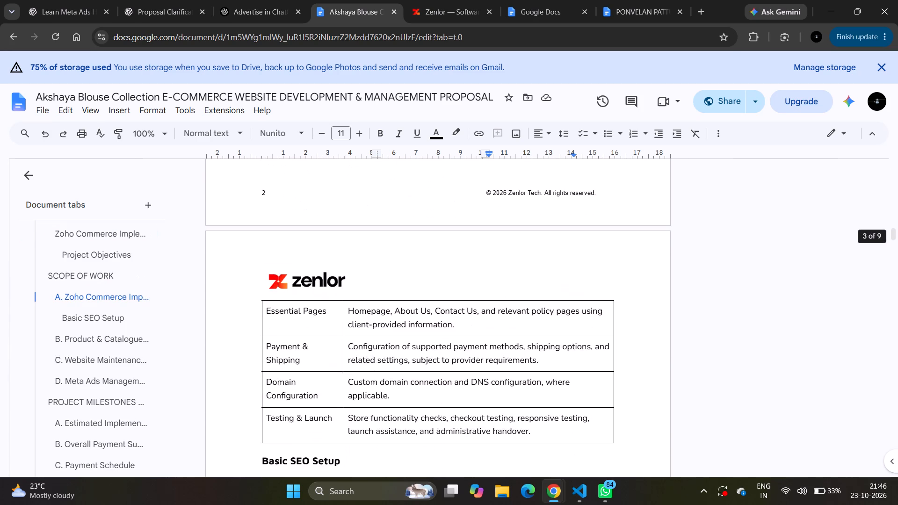
scroll(594, 306, down, 3)
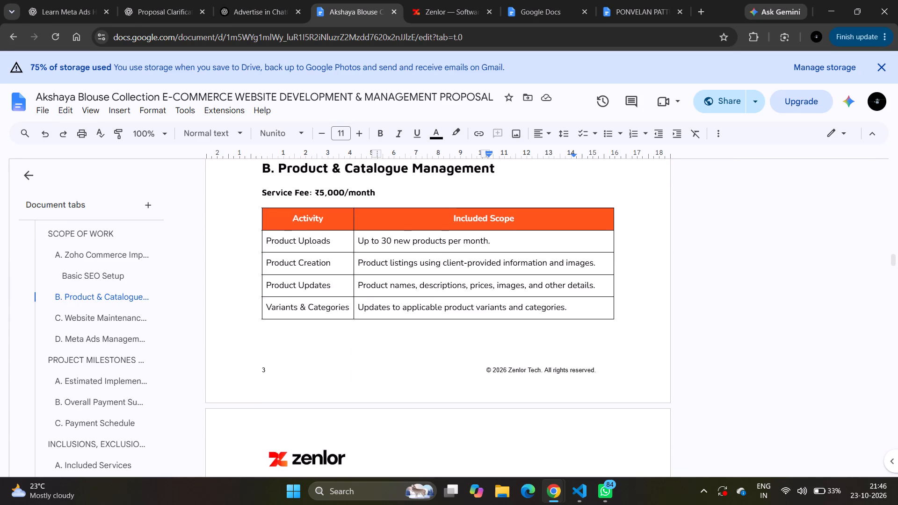
scroll(594, 306, down, 1)
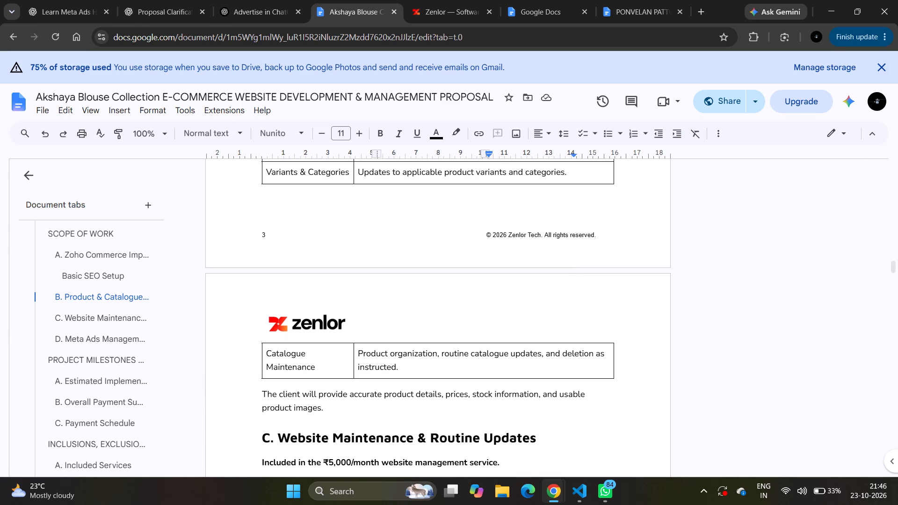
scroll(594, 306, up, 3)
scroll(594, 306, down, 3)
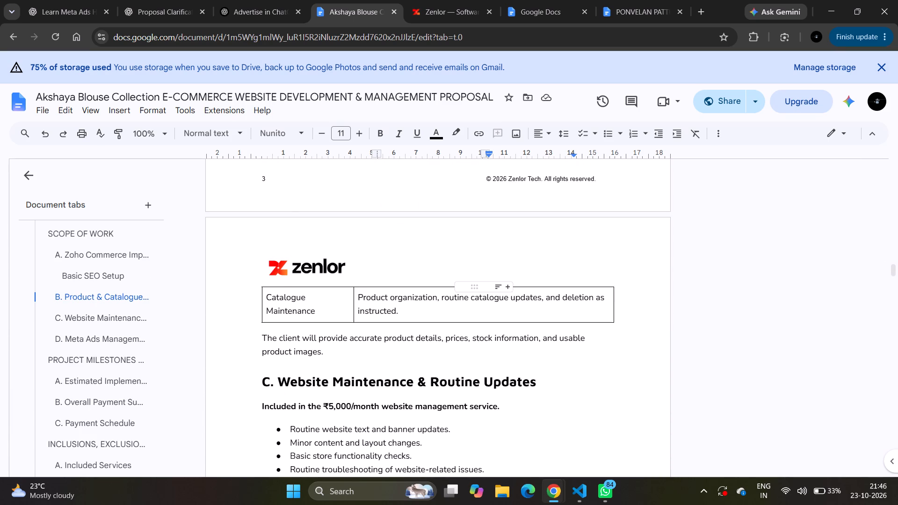
scroll(594, 306, down, 4)
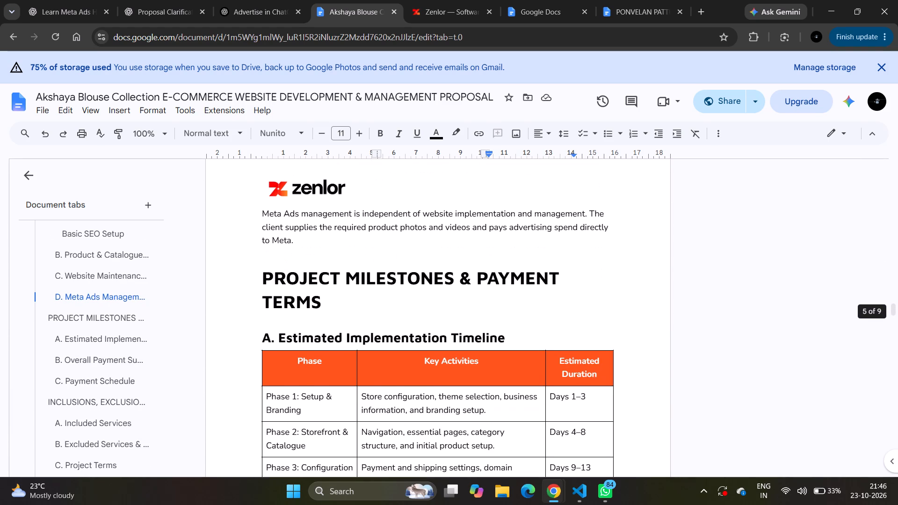
Insert a blank line before the Minimum engagement line below the Meta Ads management table.
scroll(594, 306, up, 3)
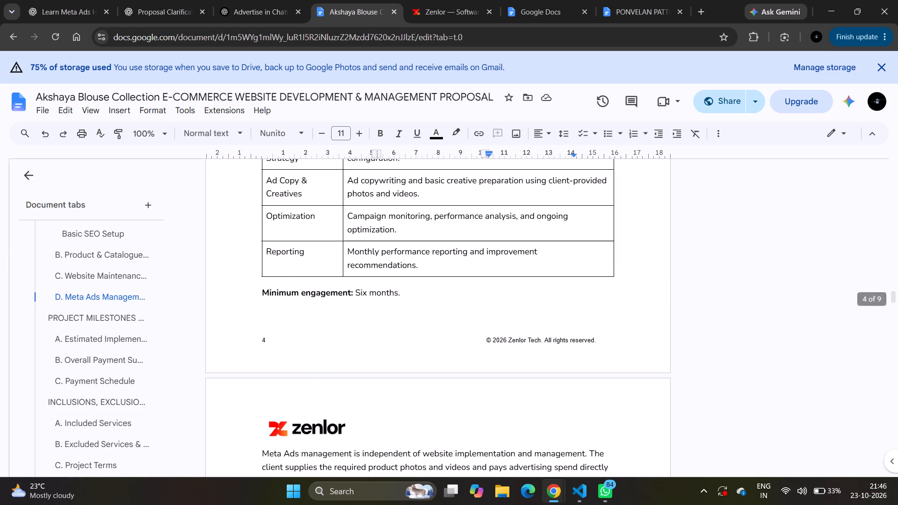
click(258, 295)
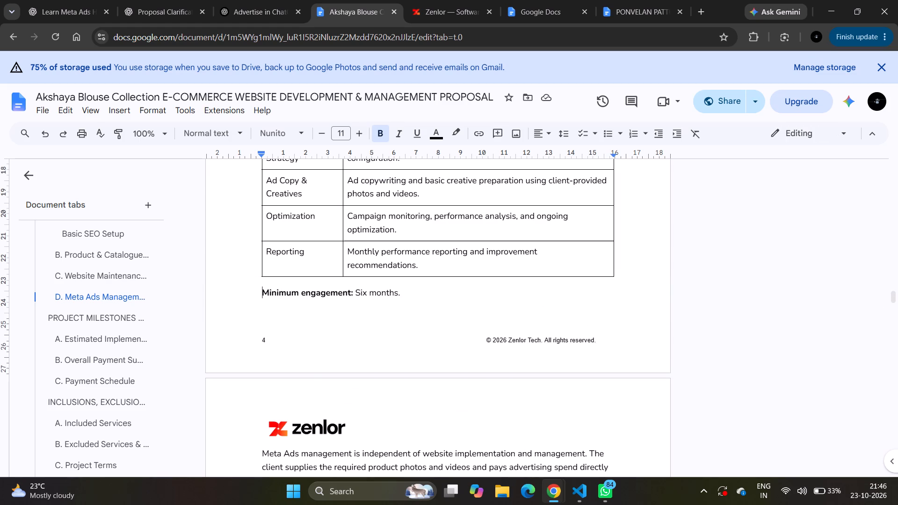
key(Return)
Move the B. Overall Payment Summary heading to the next page with its table by inserting two blank lines before it.
scroll(327, 346, down, 3)
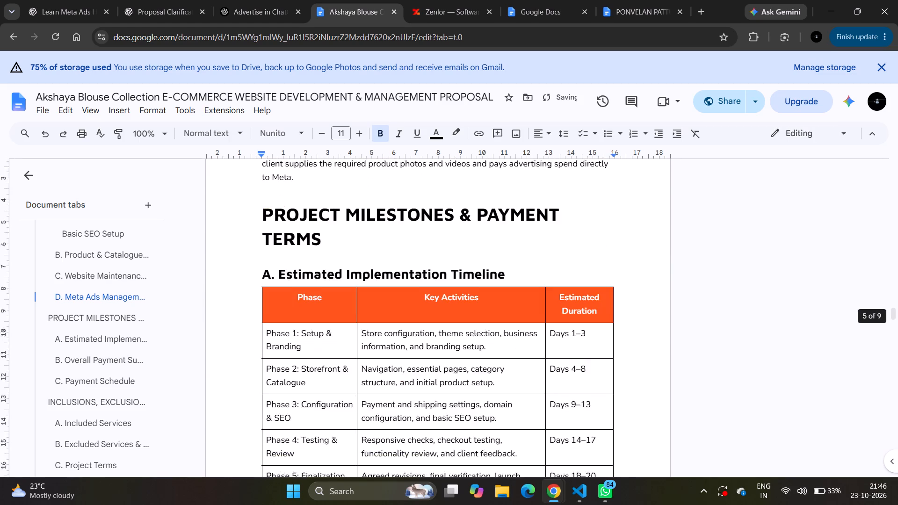
scroll(327, 346, down, 2)
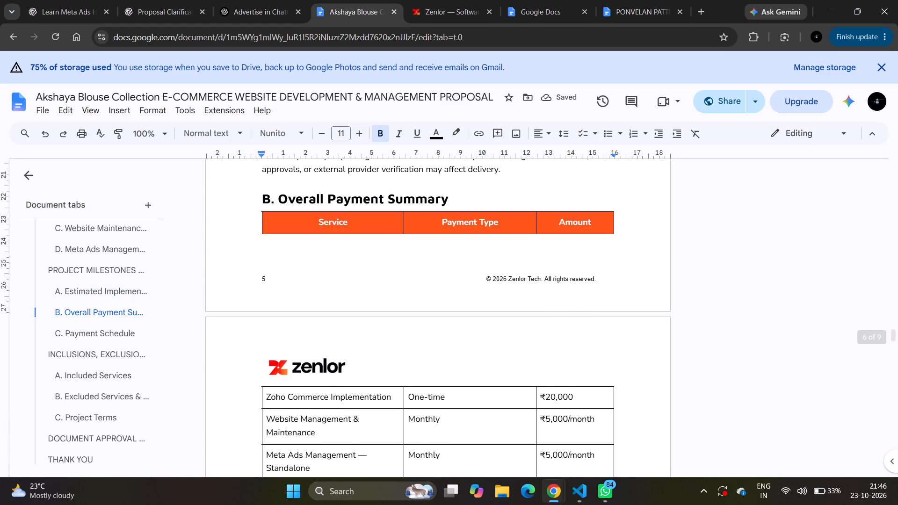
click(262, 196)
key(Return)
key(Return)
Move the Inclusions, Exclusions & Project Terms heading to the next page by inserting one blank line before it.
scroll(262, 196, down, 1)
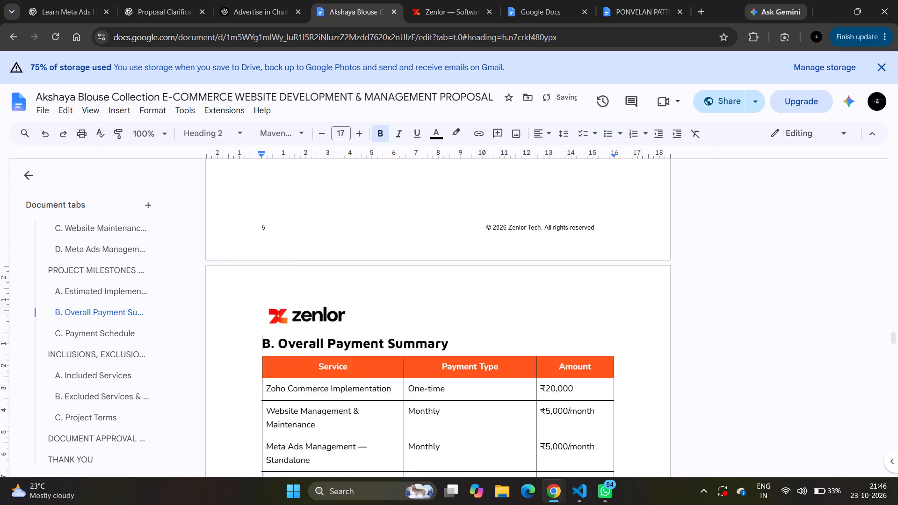
scroll(262, 196, down, 4)
scroll(262, 196, up, 1)
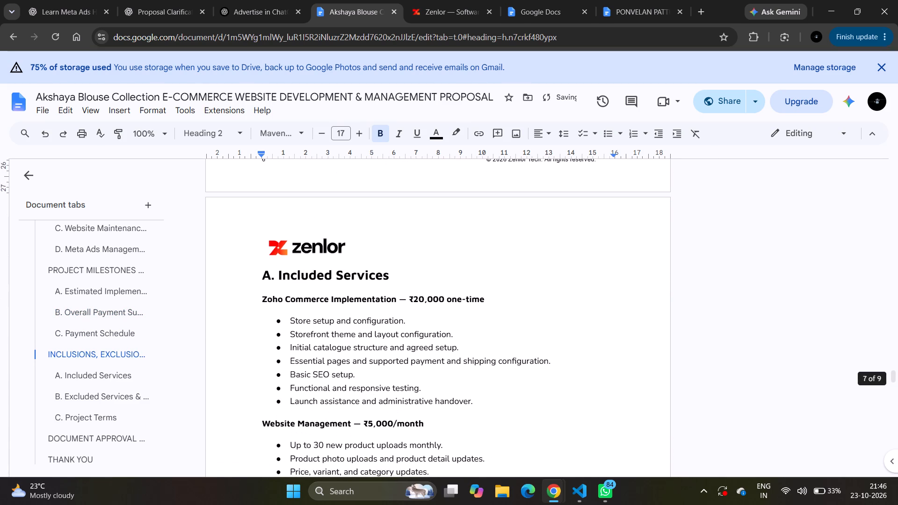
scroll(262, 196, up, 1)
scroll(261, 237, down, 1)
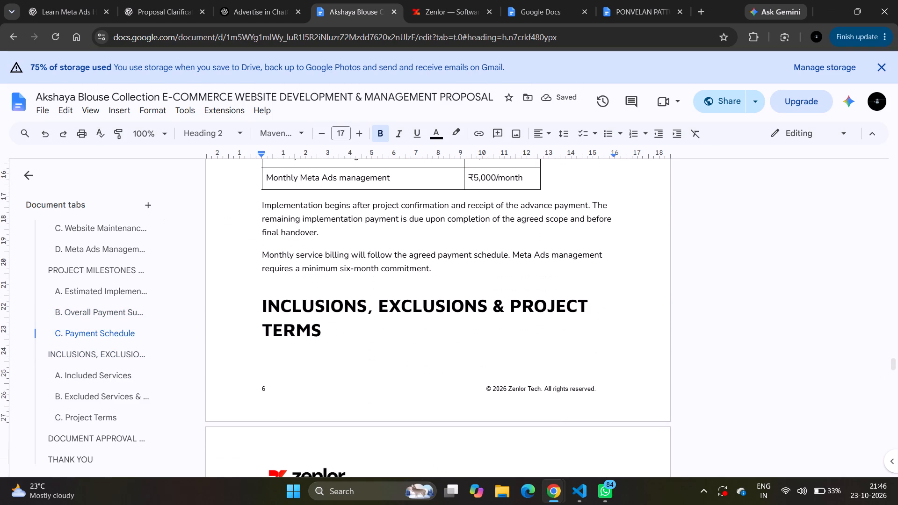
click(257, 303)
key(Return)
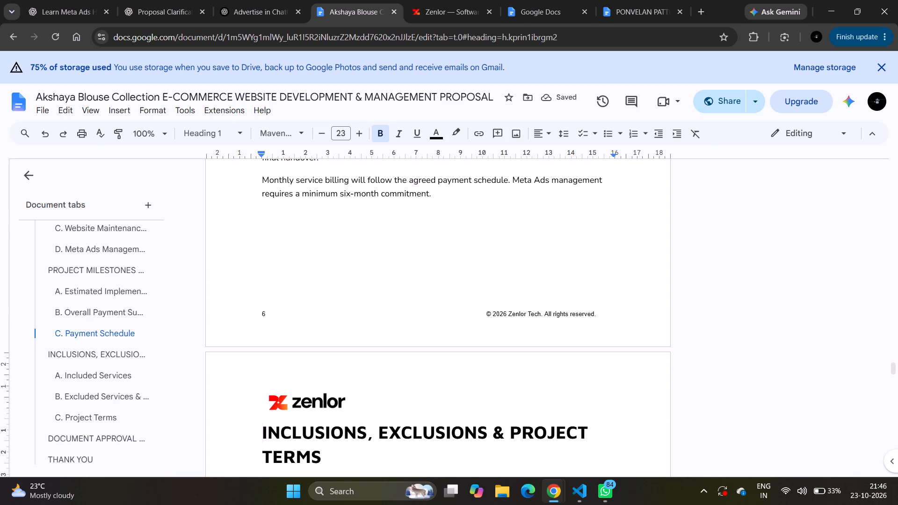
Insert one blank line before the Document Approval & Sign-Off heading.
scroll(352, 322, down, 1)
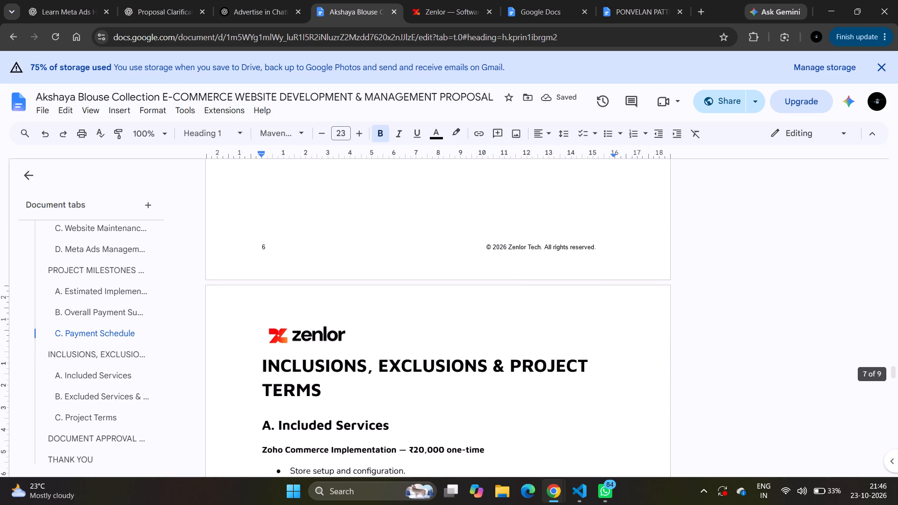
scroll(352, 322, down, 4)
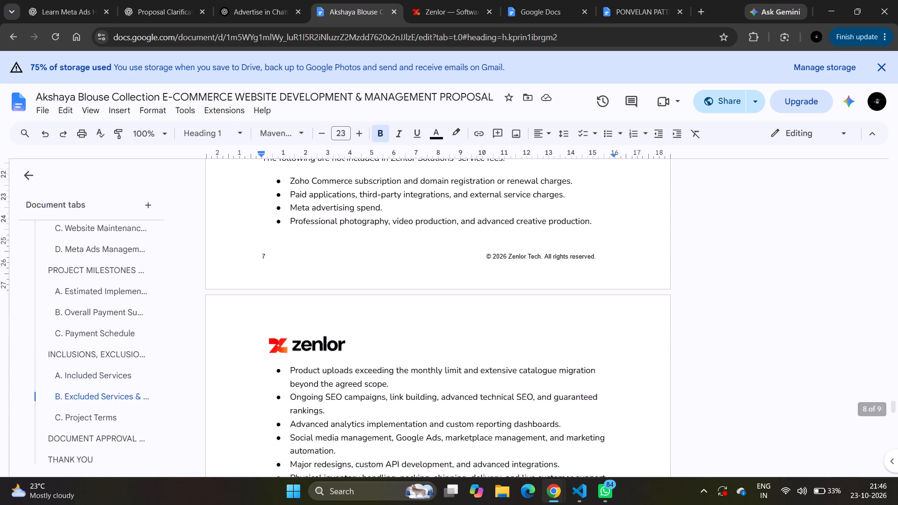
scroll(352, 322, down, 3)
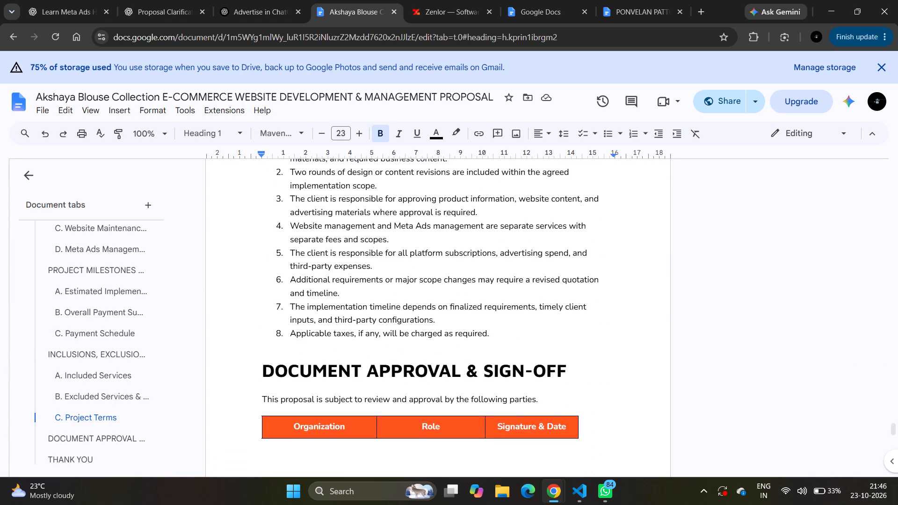
scroll(352, 322, down, 1)
click(263, 243)
key(Return)
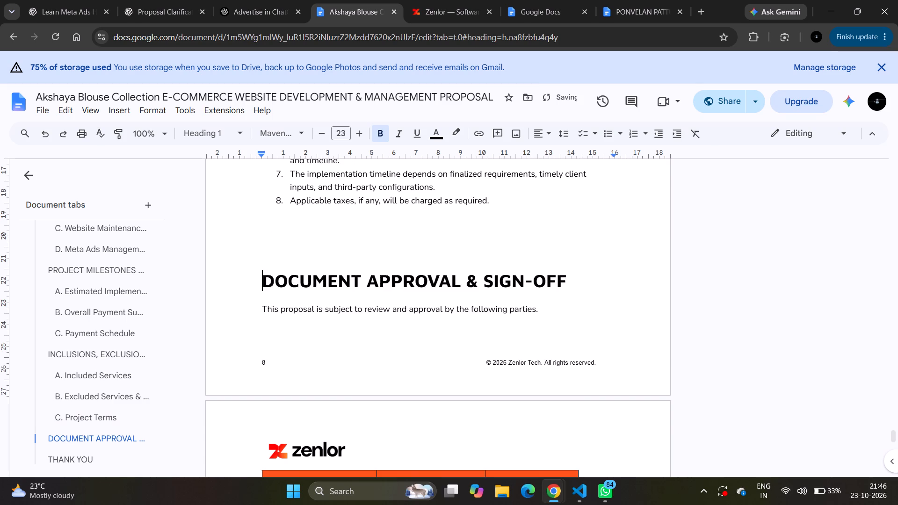
Move the Document Approval & Sign-Off heading to the next page with its table by inserting two blank lines before it.
key(Return)
key(Return)
Review the page layout from the sign-off table and Thank You section back through the proposal to its beginning.
scroll(263, 243, down, 4)
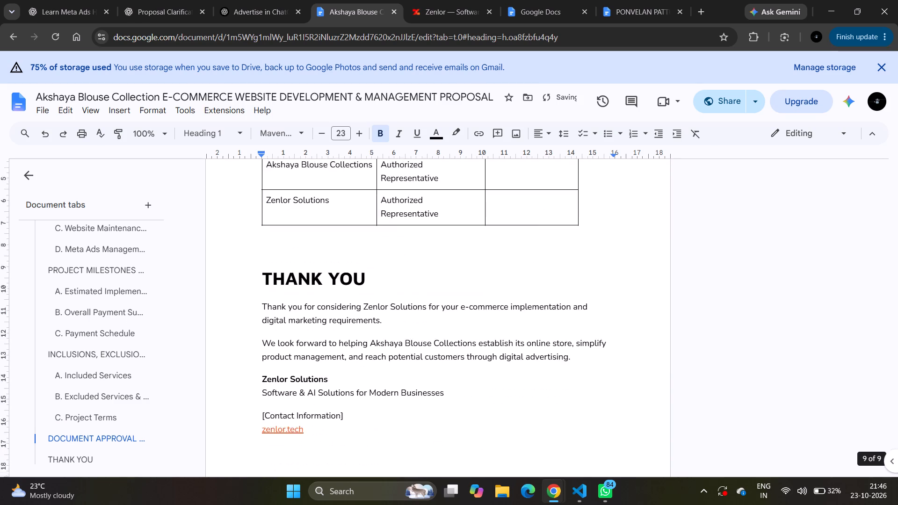
scroll(263, 243, down, 3)
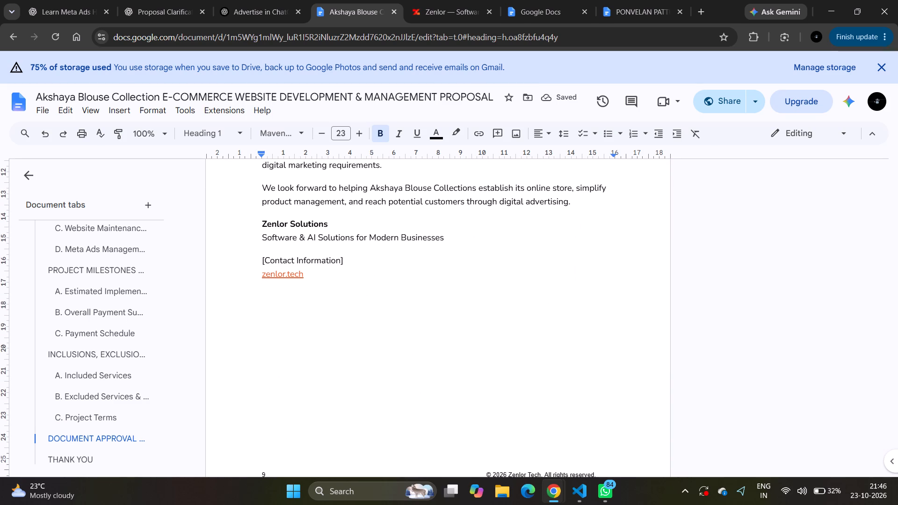
scroll(263, 243, down, 2)
scroll(263, 243, up, 5)
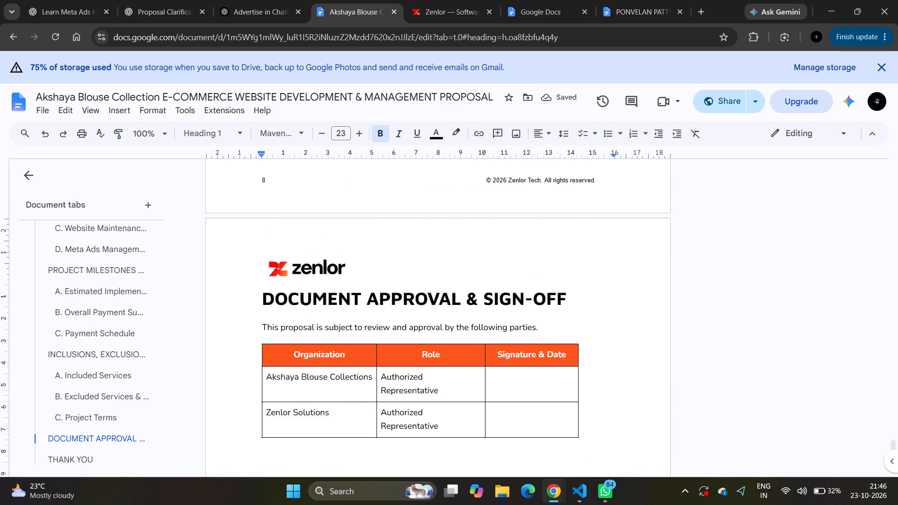
scroll(263, 243, up, 16)
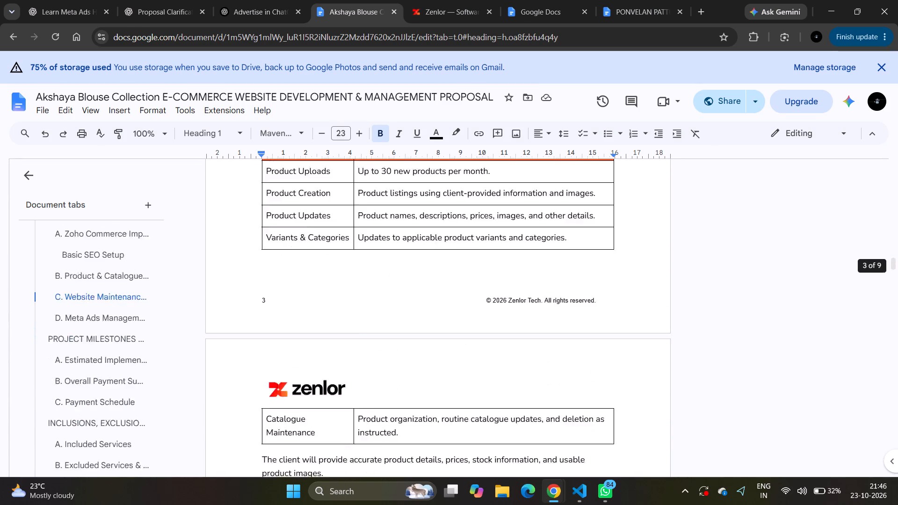
scroll(263, 243, up, 8)
Examine the cover page's layout, from the logos and title down to the Prepared For and Prepared By details.
scroll(263, 243, down, 1)
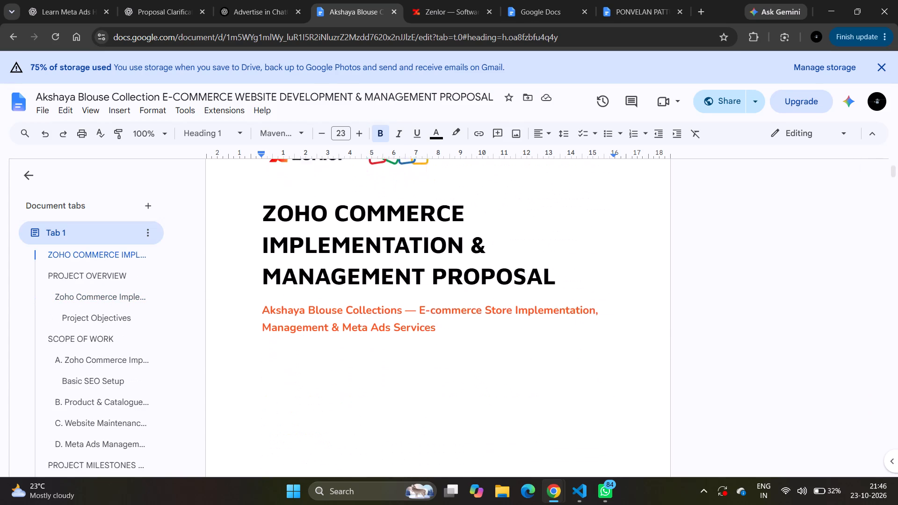
scroll(263, 243, down, 3)
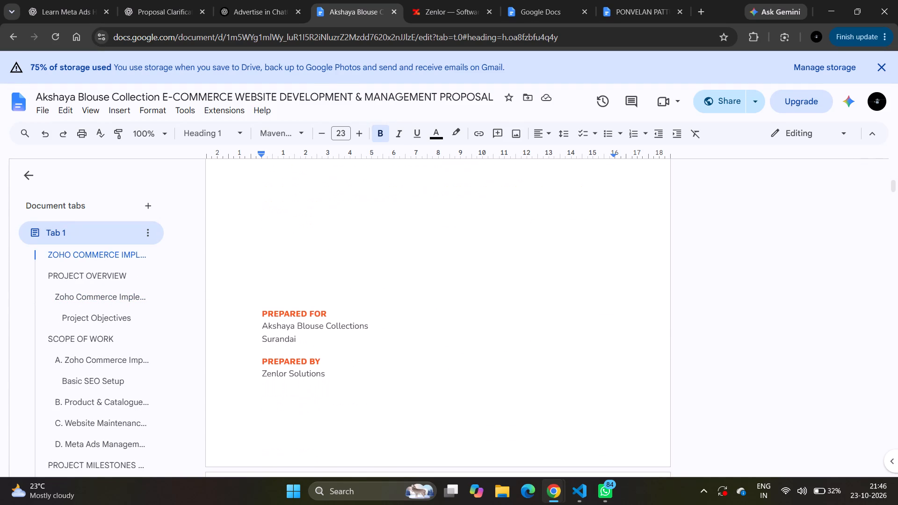
scroll(263, 243, up, 4)
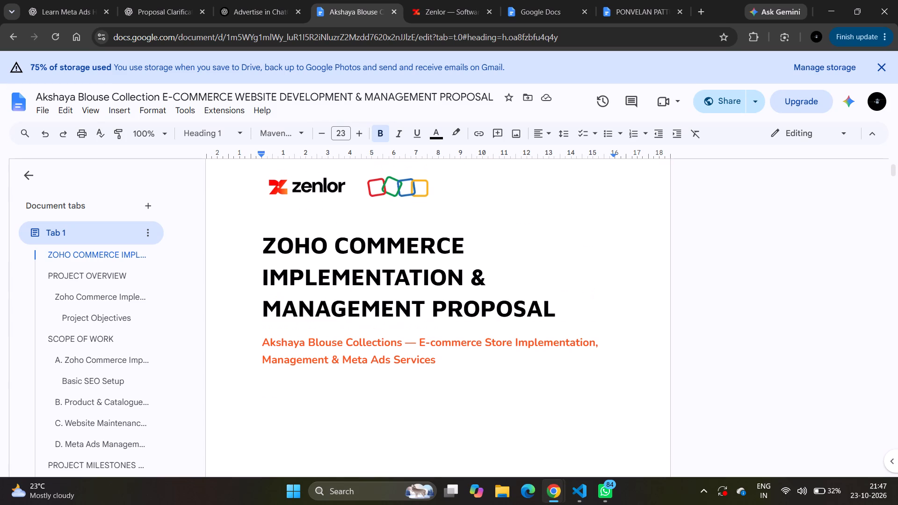
scroll(263, 243, up, 1)
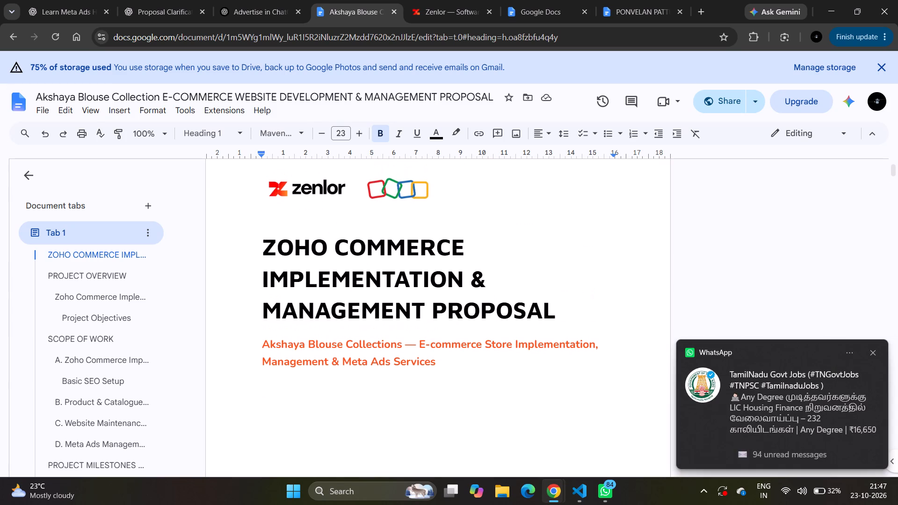
click(871, 349)
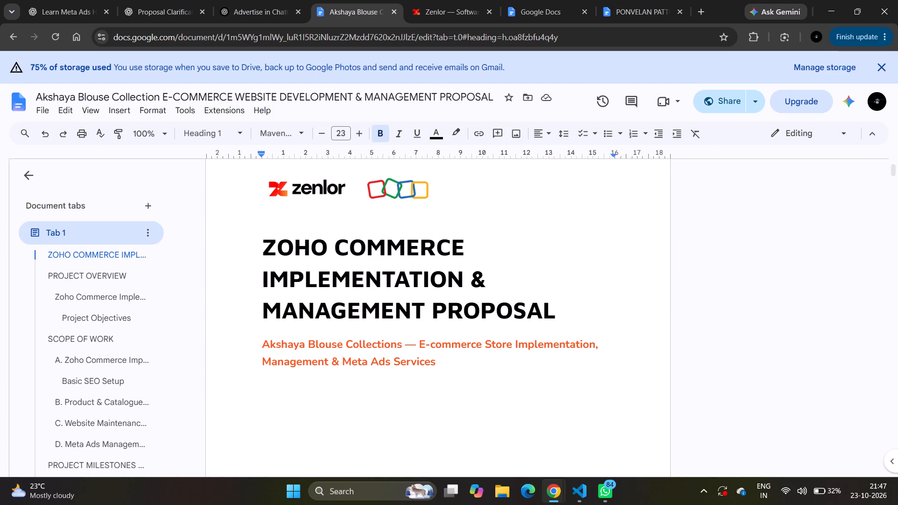
scroll(402, 374, down, 2)
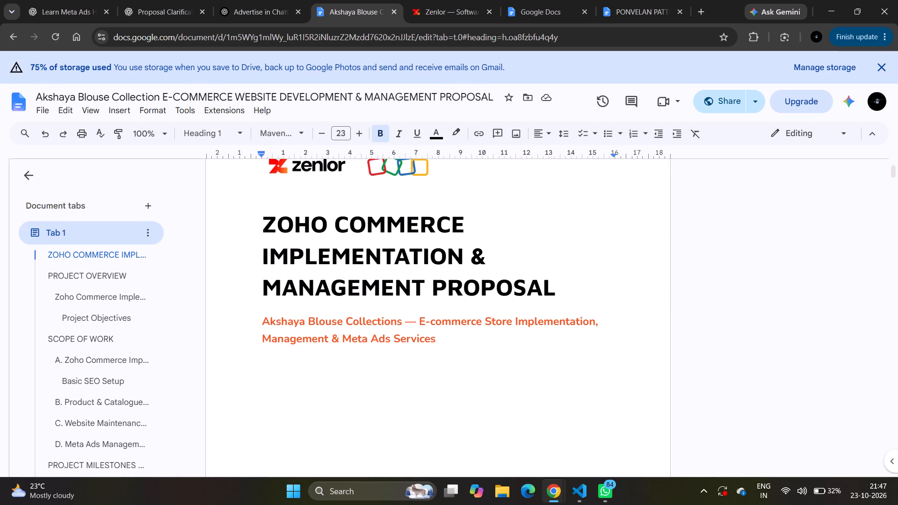
scroll(402, 374, down, 4)
scroll(402, 374, up, 2)
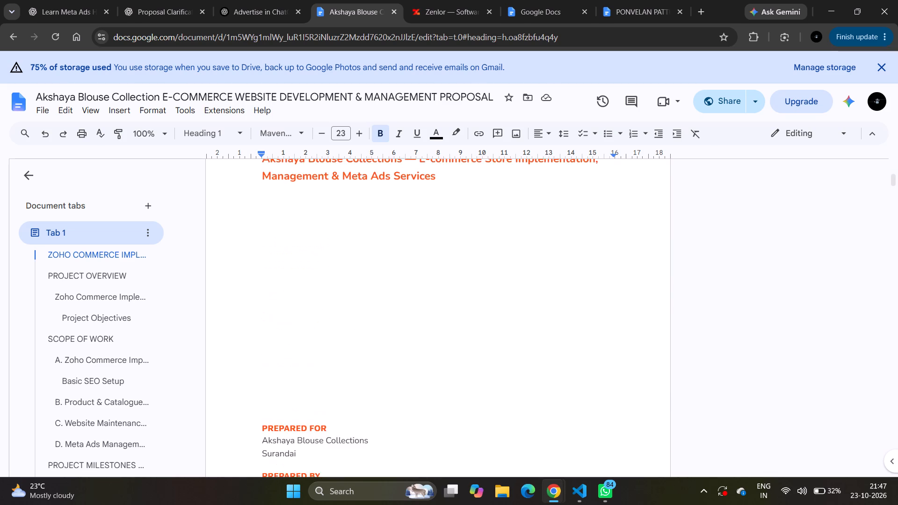
scroll(402, 374, up, 1)
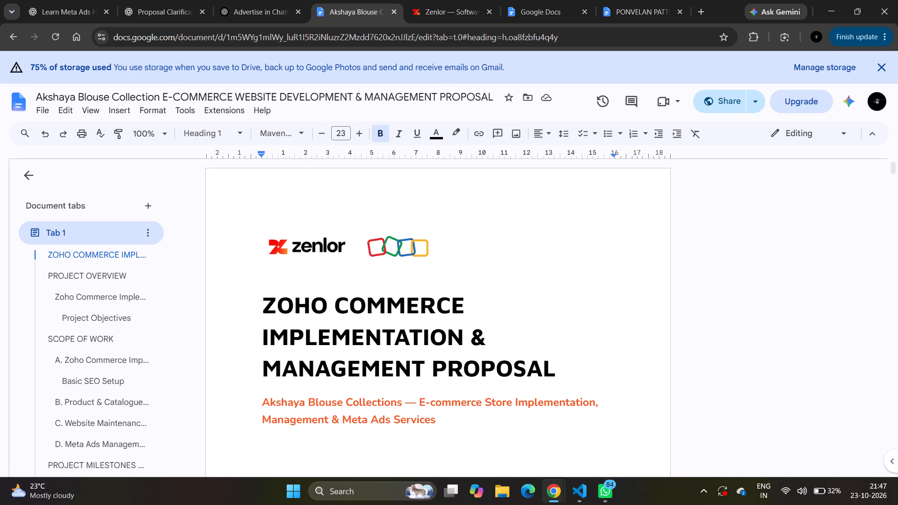
Examine the cover page and its Prepared For and Prepared By details.
scroll(389, 434, down, 2)
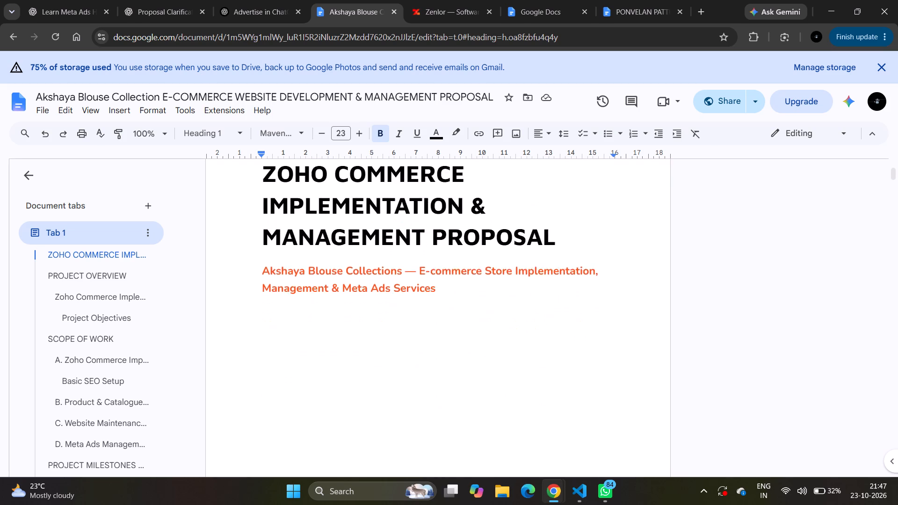
scroll(389, 434, down, 4)
scroll(389, 434, up, 1)
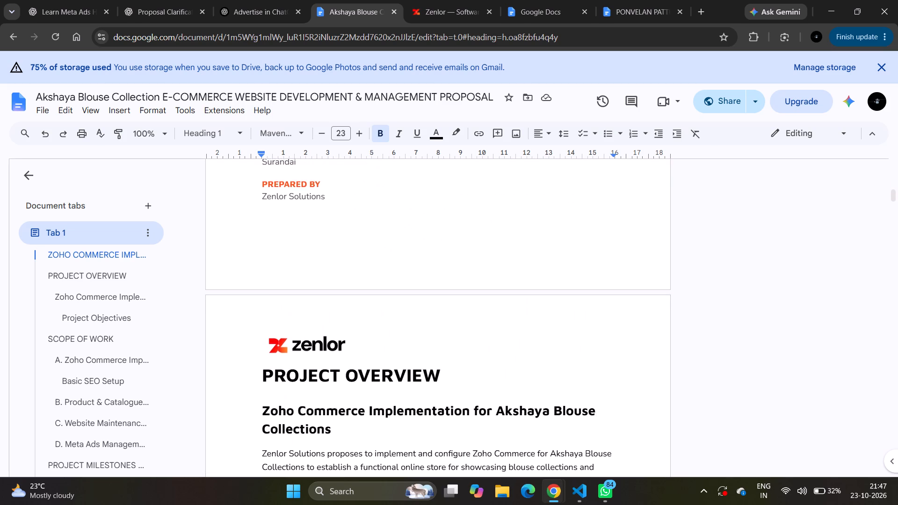
scroll(389, 434, up, 1)
scroll(341, 238, up, 1)
drag(317, 208, 282, 202)
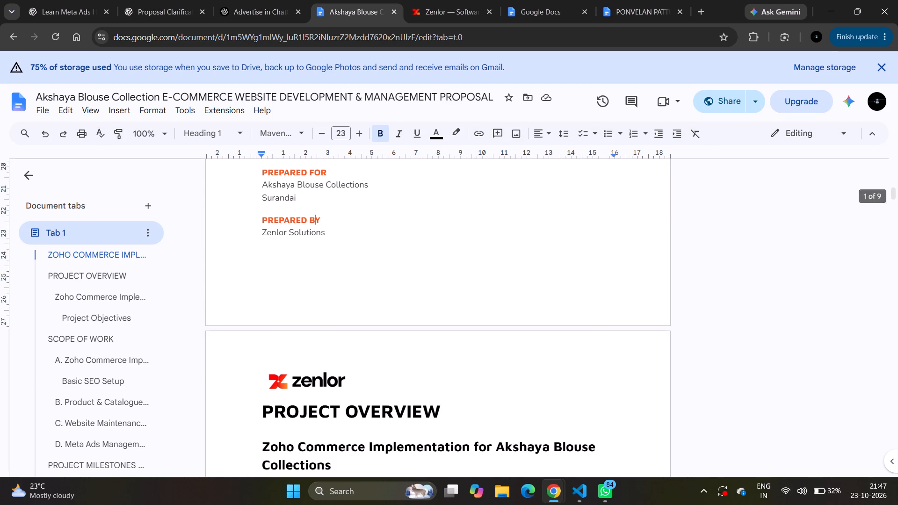
drag(282, 202, 275, 200)
click(275, 200)
drag(298, 201, 292, 201)
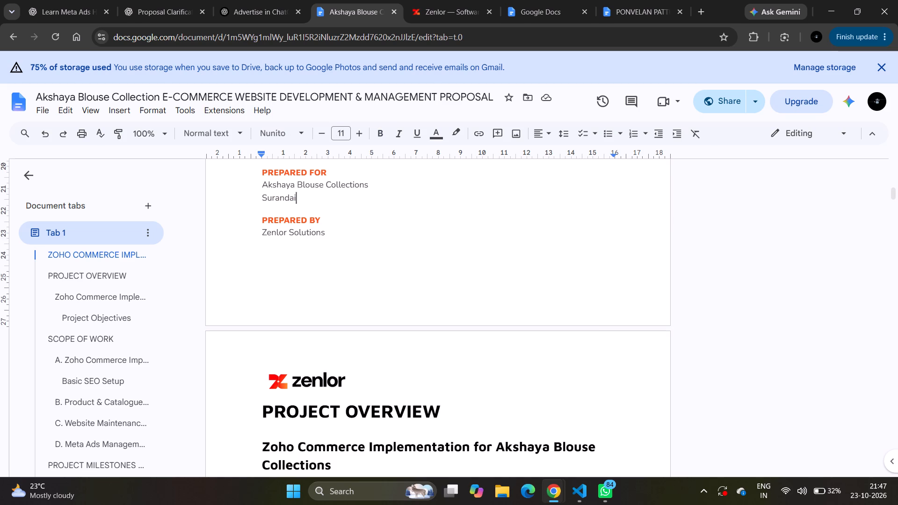
Copy the location Surandai from the Prepared For details onto a new line under Zenlor Solutions in the Prepared By details.
drag(292, 201, 263, 200)
key(ctrl+c)
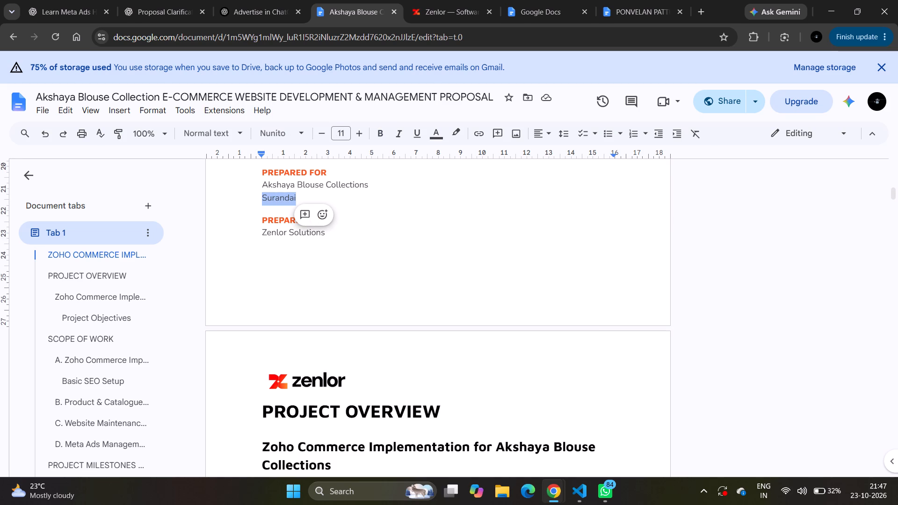
click(275, 244)
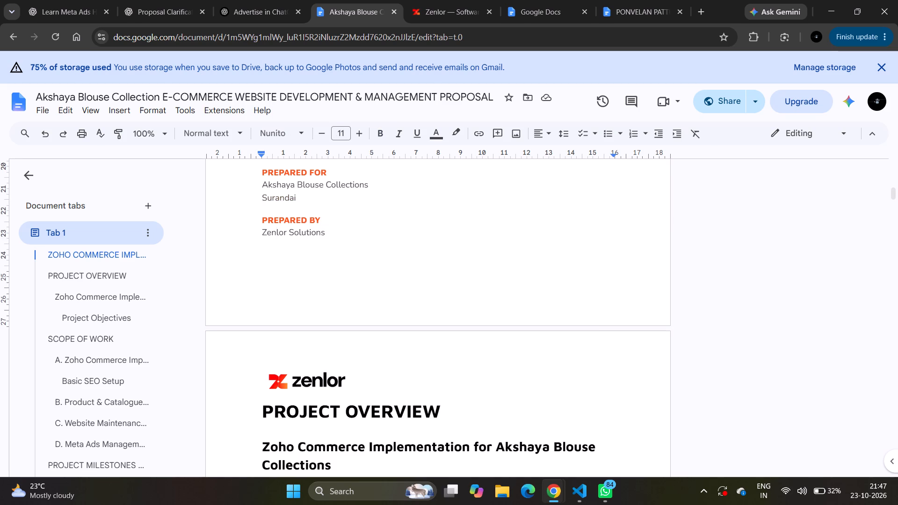
key(Right)
key(Right)
key(Right)
key(Right)
key(Right)
key(Right)
key(Right)
key(Right)
key(Right)
key(Right)
key(Right)
key(Right)
key(Right)
key(shift+Return)
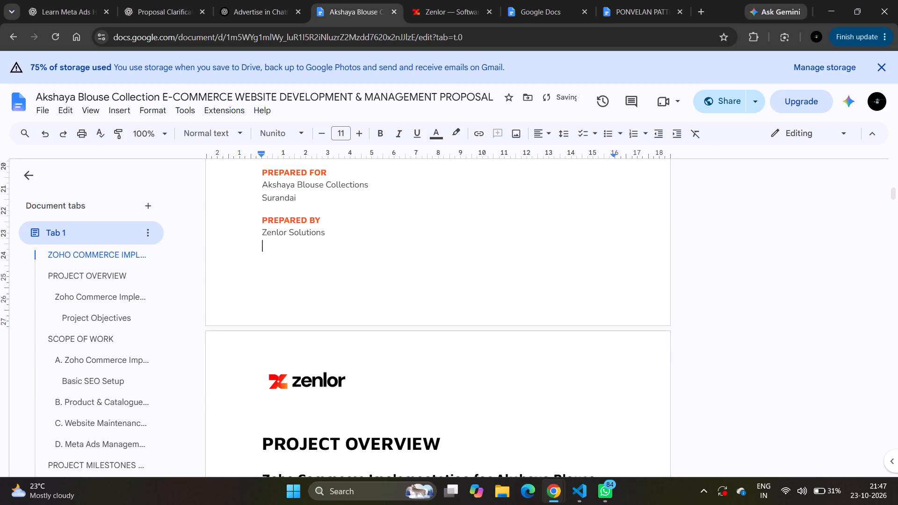
key(ctrl+v)
Review the Project Overview page, reading its introductory paragraphs and the Project Objectives list.
scroll(355, 272, down, 2)
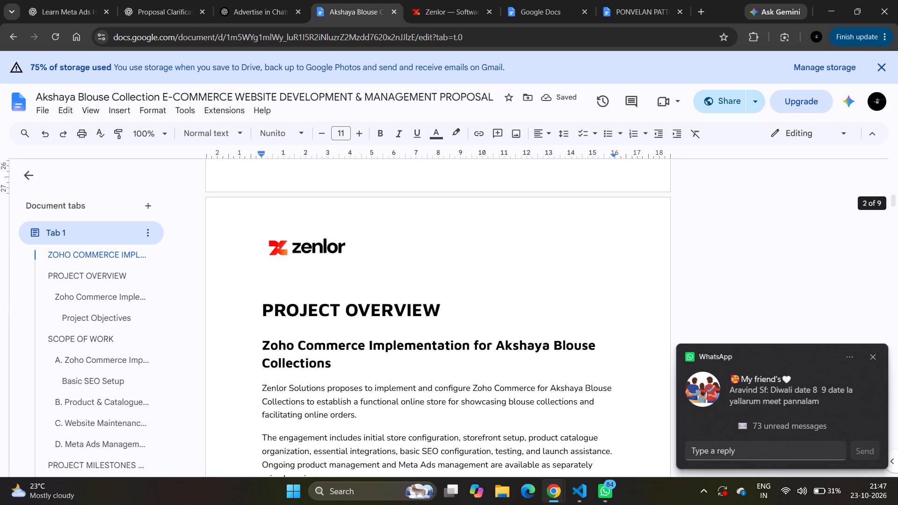
scroll(355, 272, down, 2)
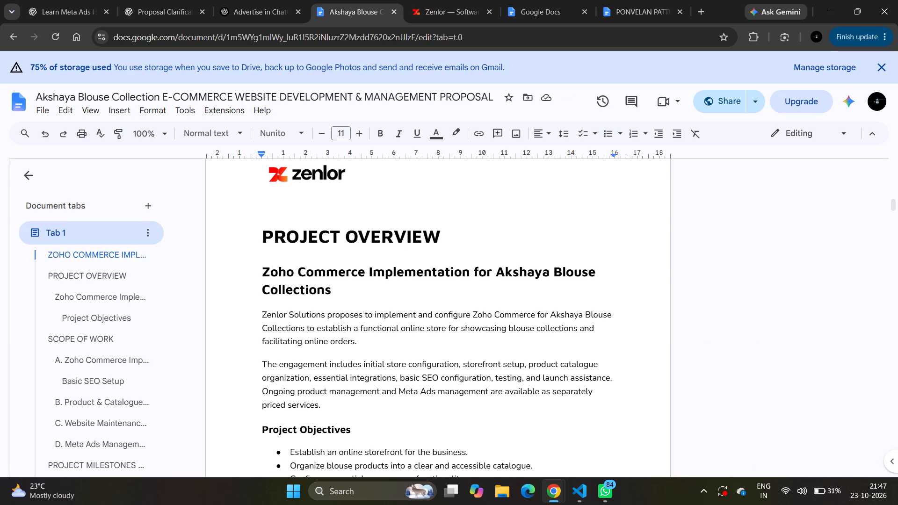
scroll(355, 272, down, 1)
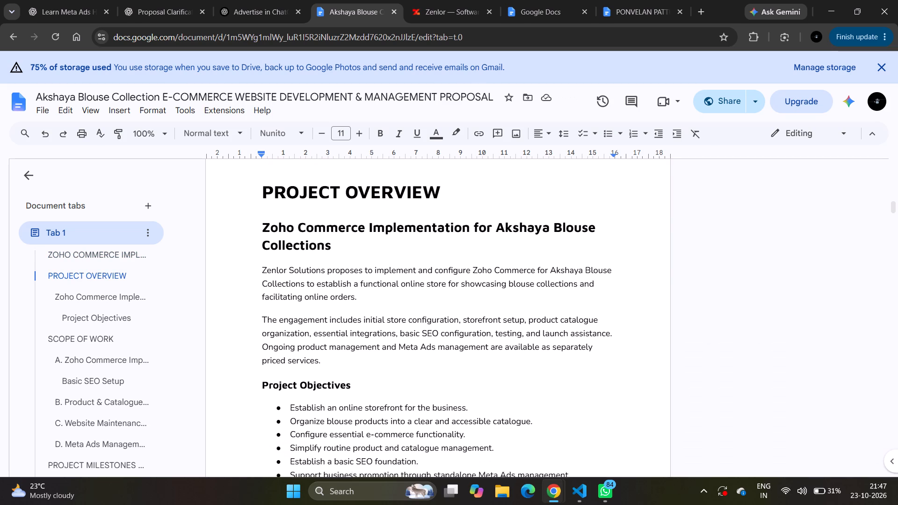
scroll(355, 272, down, 1)
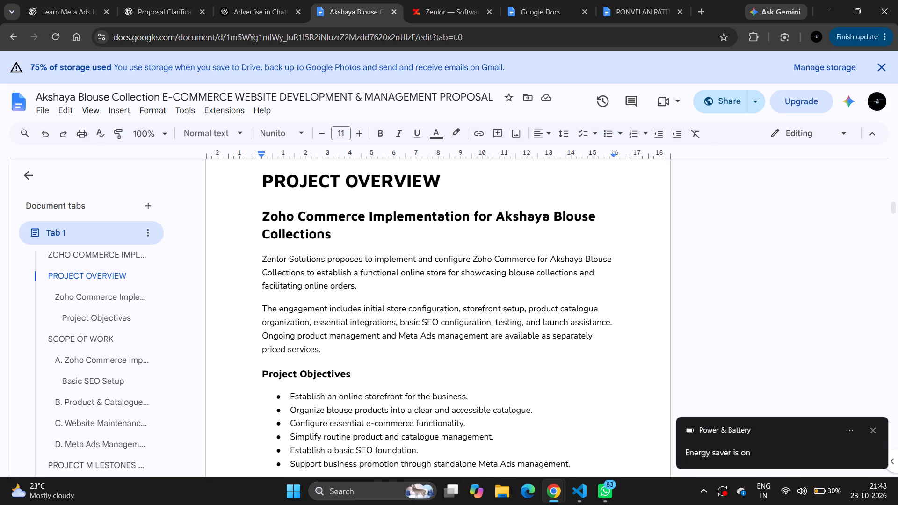
Dismiss the Energy saver notification.
click(873, 430)
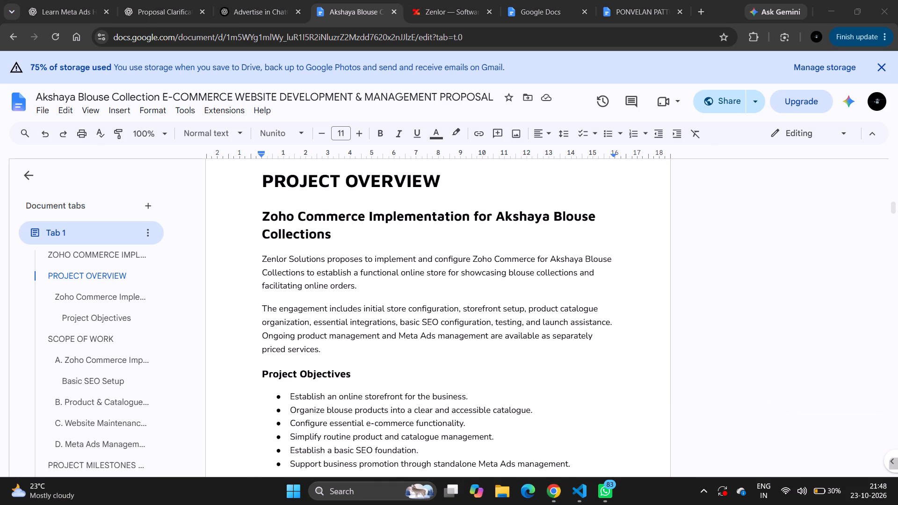
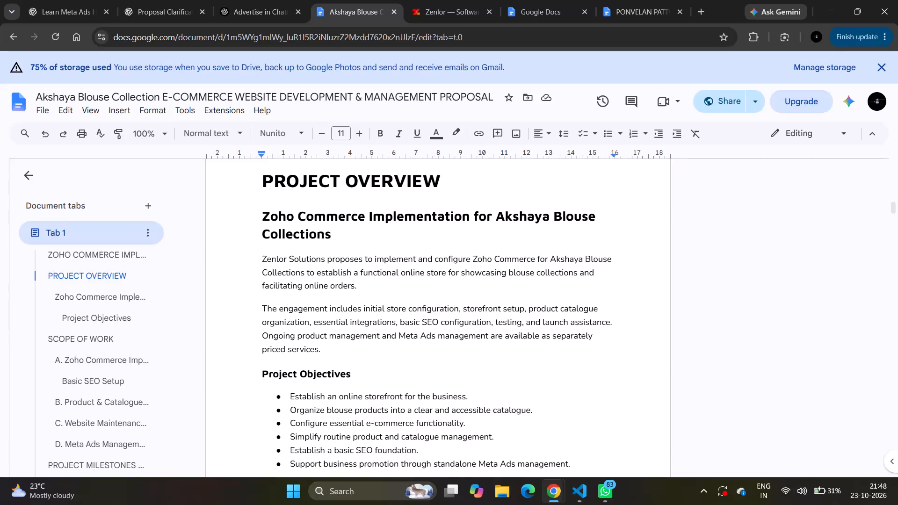
Look up the meaning of the word "facilitating" from the Project Overview paragraph with a Google search in a new tab.
double_click(290, 282)
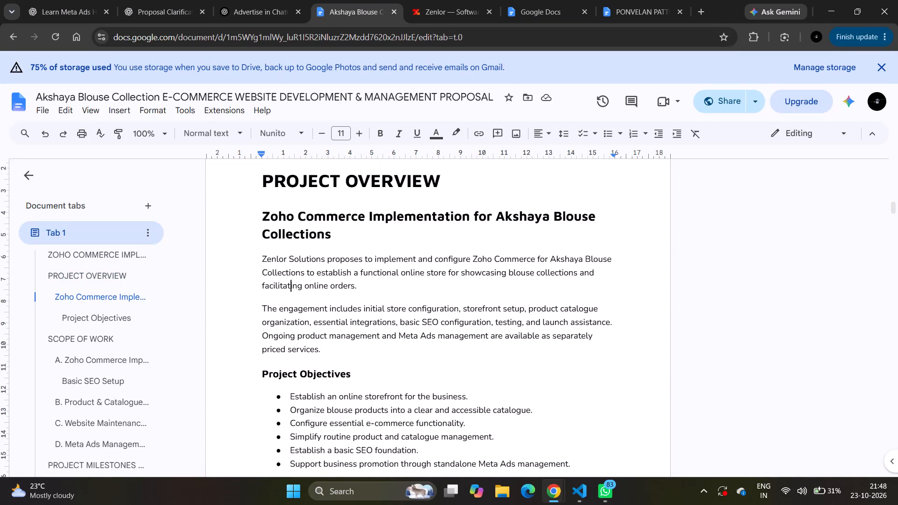
key(ctrl+c)
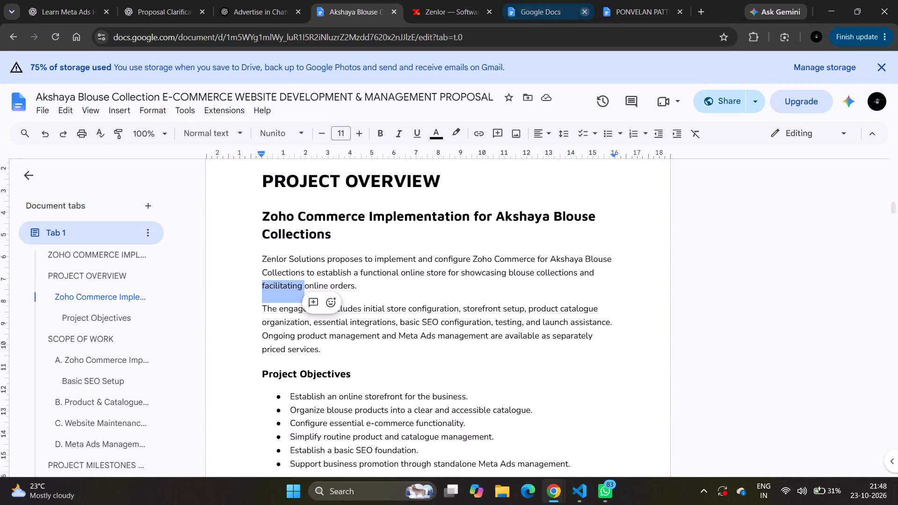
click(699, 4)
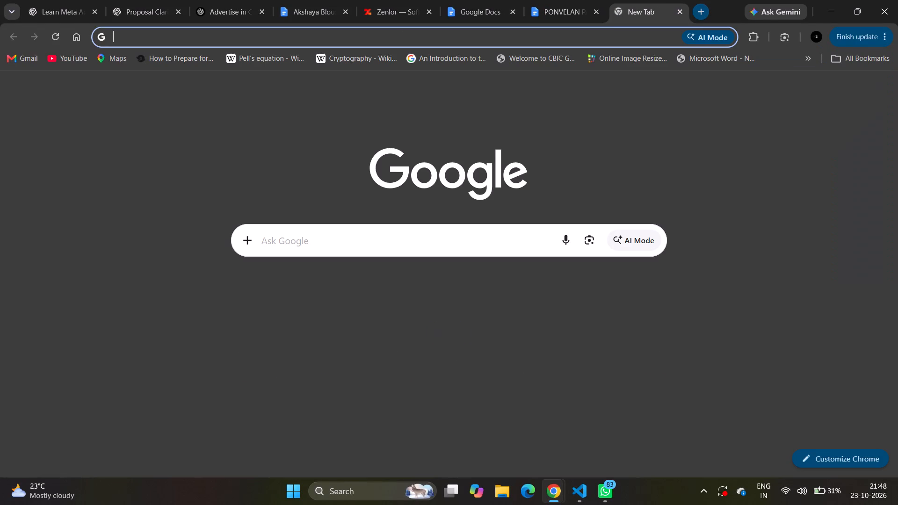
key(ctrl+v)
key(space)
text(me)
key(a)
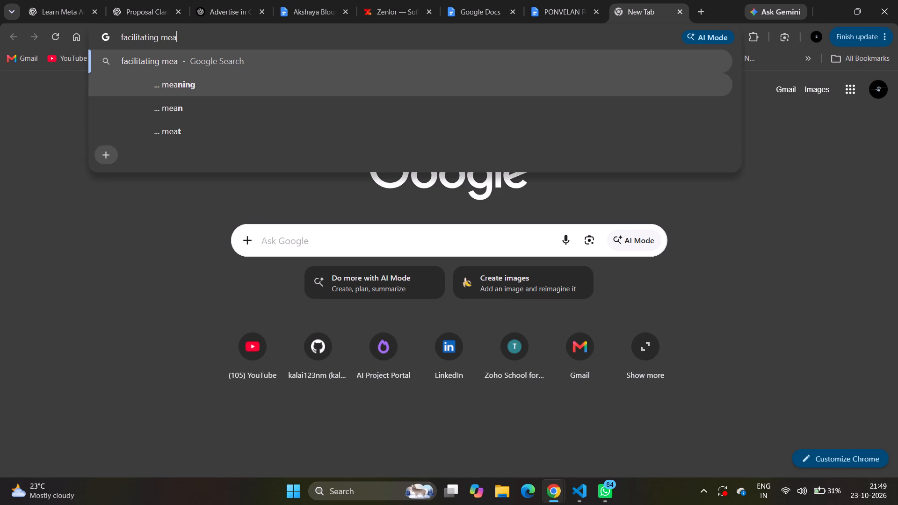
click(478, 90)
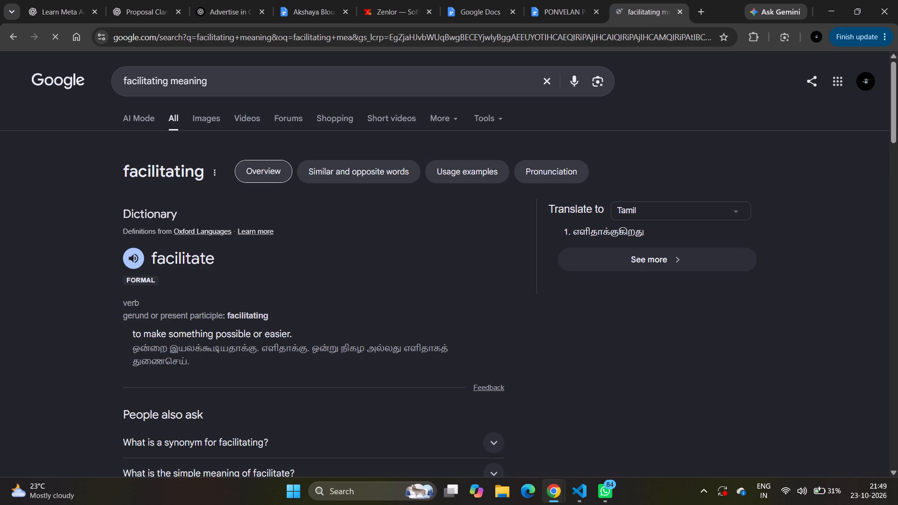
Play the audio pronunciation of "facilitate" in the dictionary result several times.
click(132, 261)
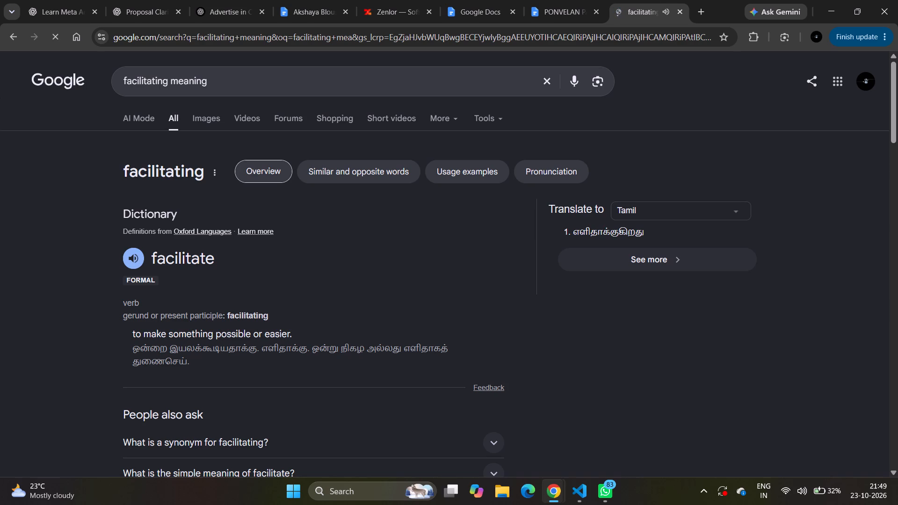
click(132, 261)
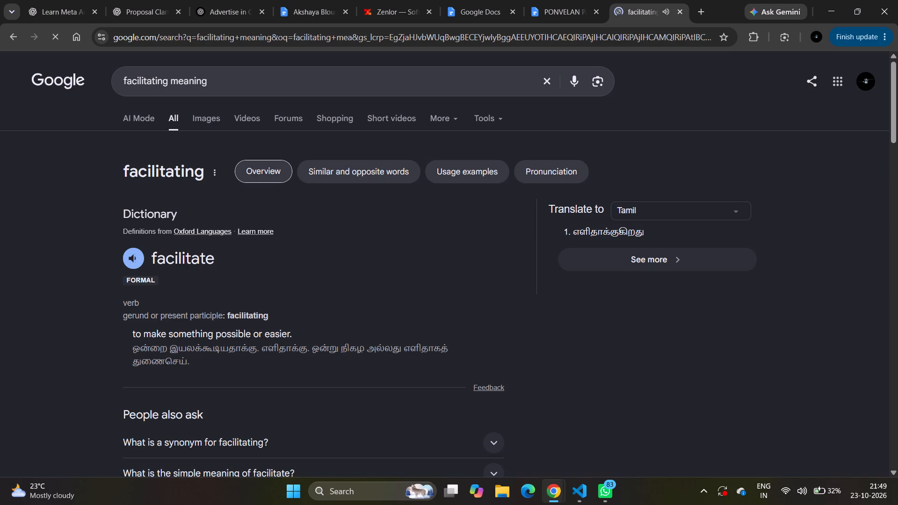
click(132, 261)
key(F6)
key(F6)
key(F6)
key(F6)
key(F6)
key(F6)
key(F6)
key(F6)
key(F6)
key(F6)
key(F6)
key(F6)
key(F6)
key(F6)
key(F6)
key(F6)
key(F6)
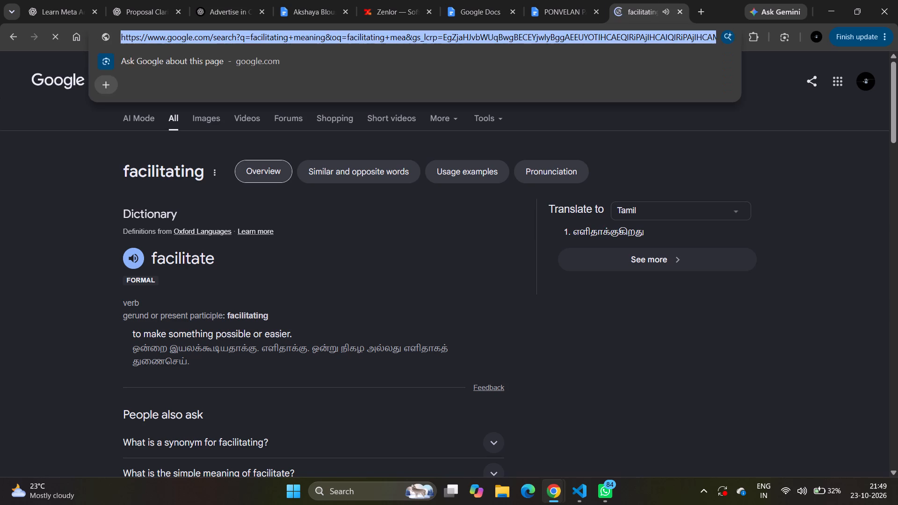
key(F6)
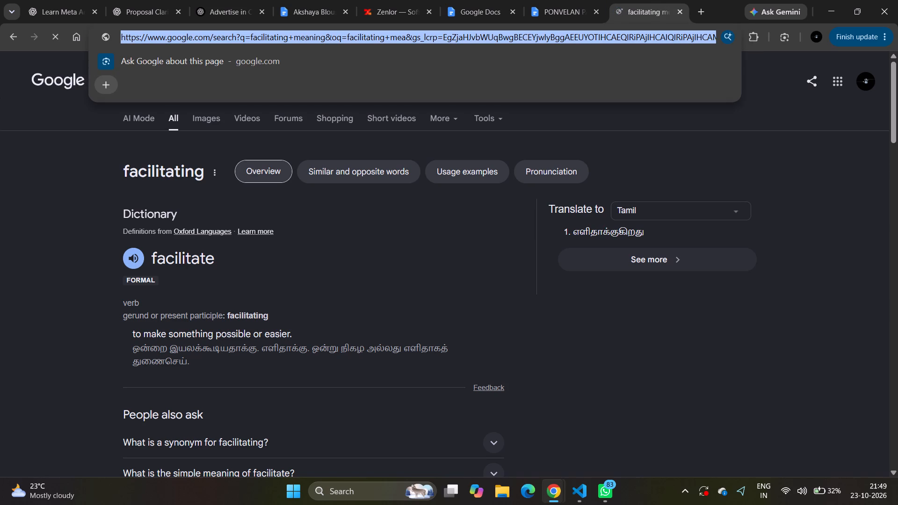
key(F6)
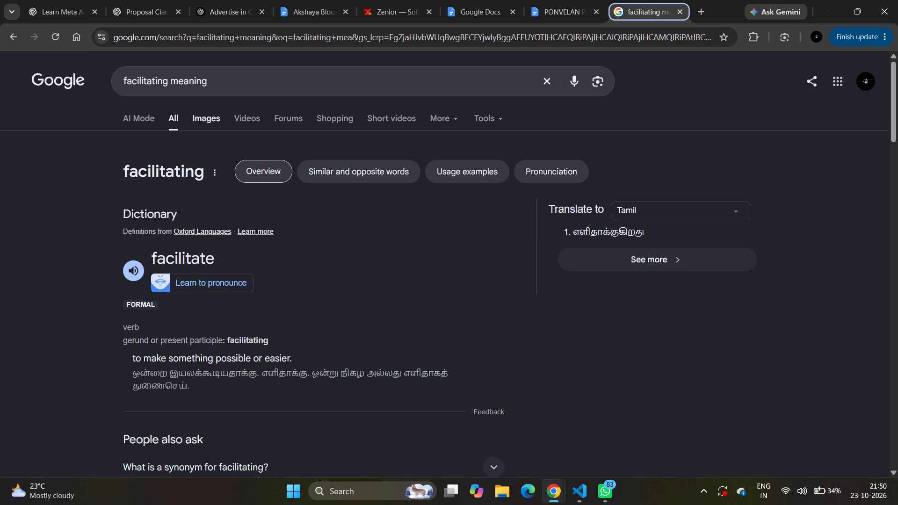
Replay the audio pronunciation of "facilitate" in the dictionary result.
click(129, 267)
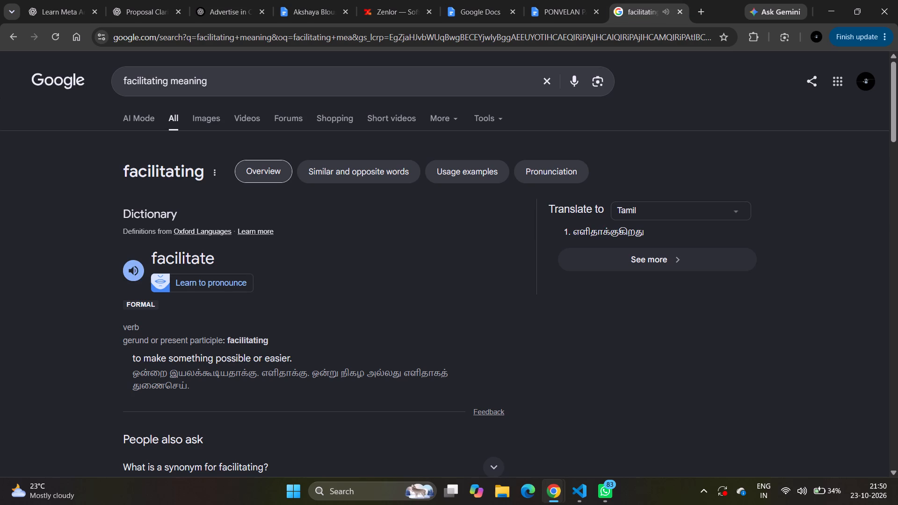
click(129, 267)
click(133, 273)
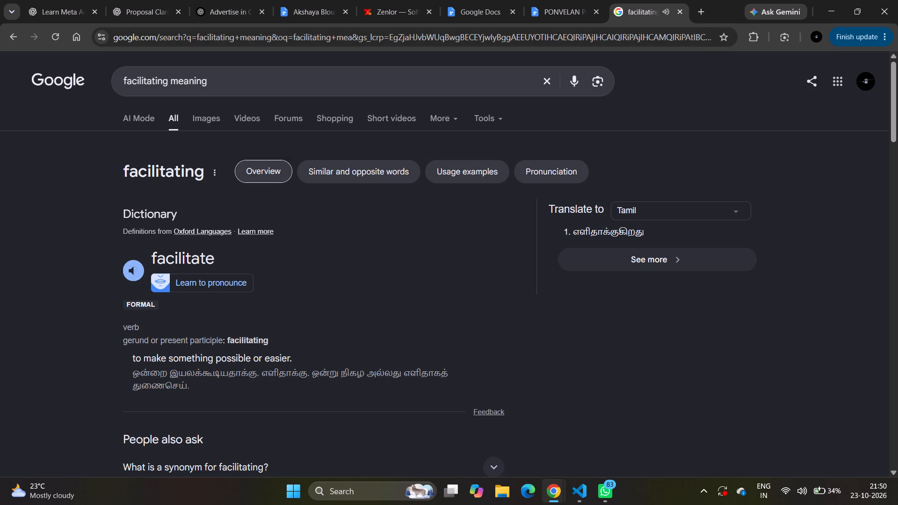
click(133, 273)
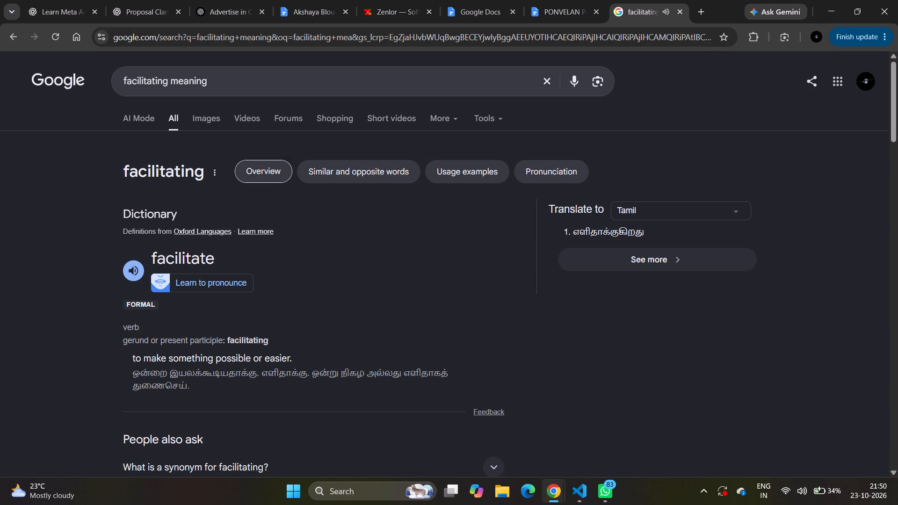
click(133, 273)
Return to the Akshaya Blouse Collection proposal and read on through the Project Overview and Project Objectives.
click(311, 0)
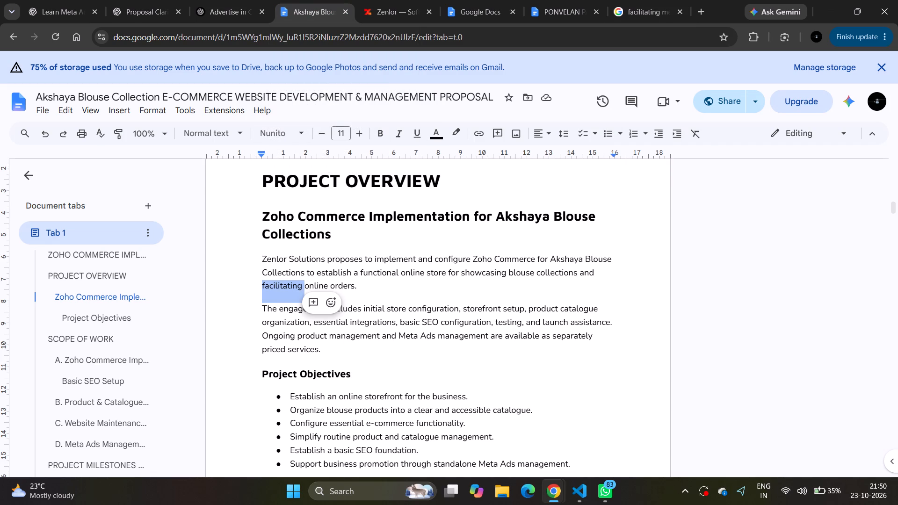
scroll(280, 284, down, 1)
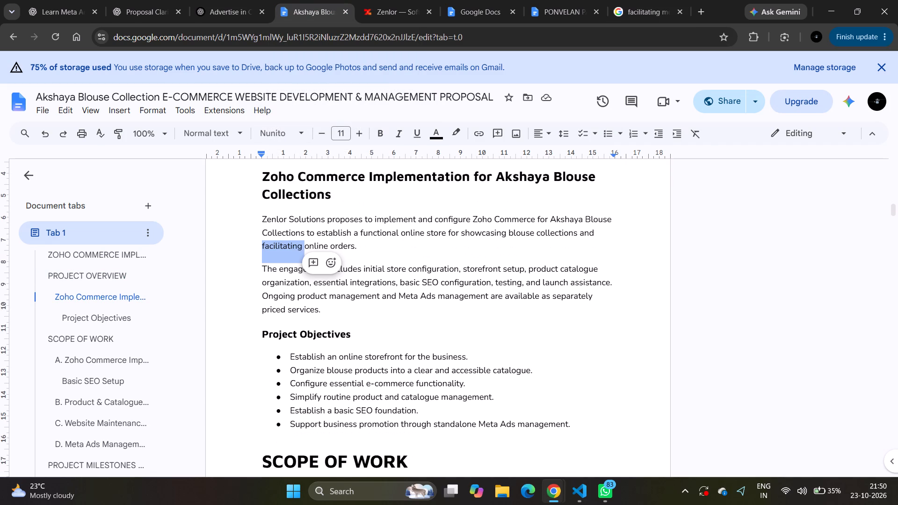
click(245, 274)
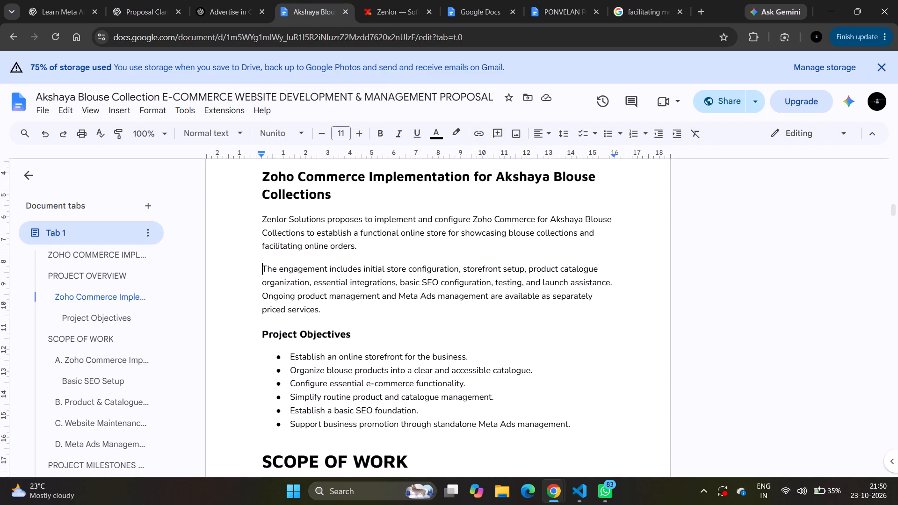
scroll(245, 274, down, 1)
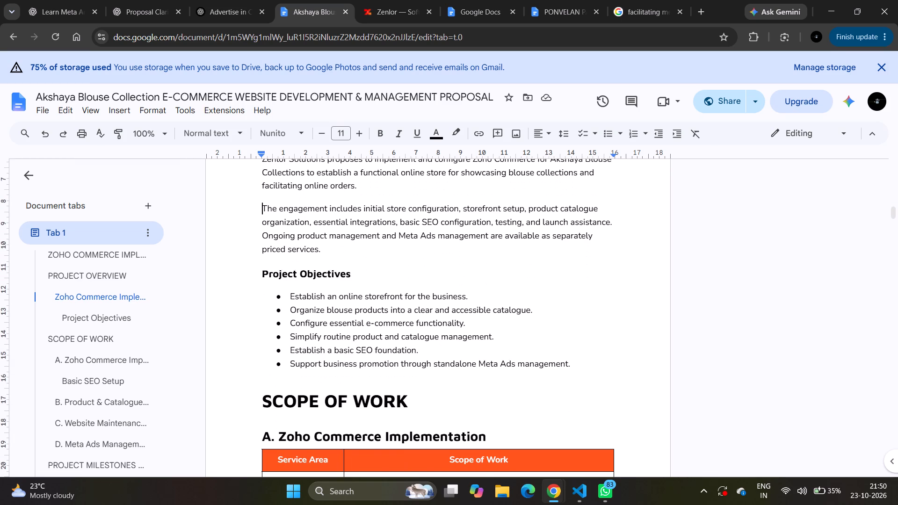